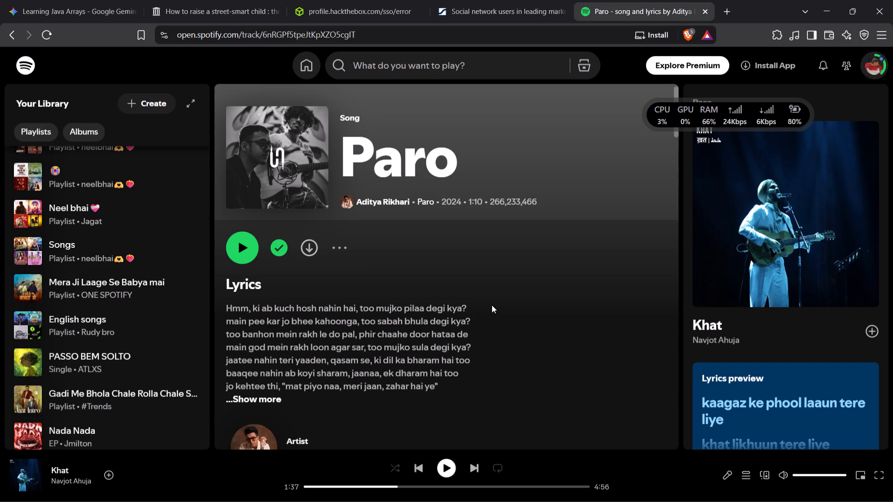
Search Google for "figma" in a new tab and open the Figma website.
click(727, 9)
click(369, 120)
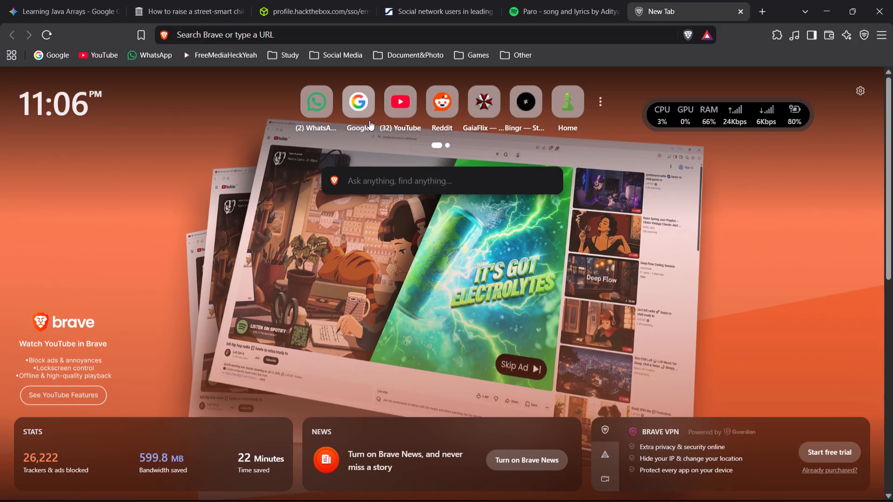
click(361, 231)
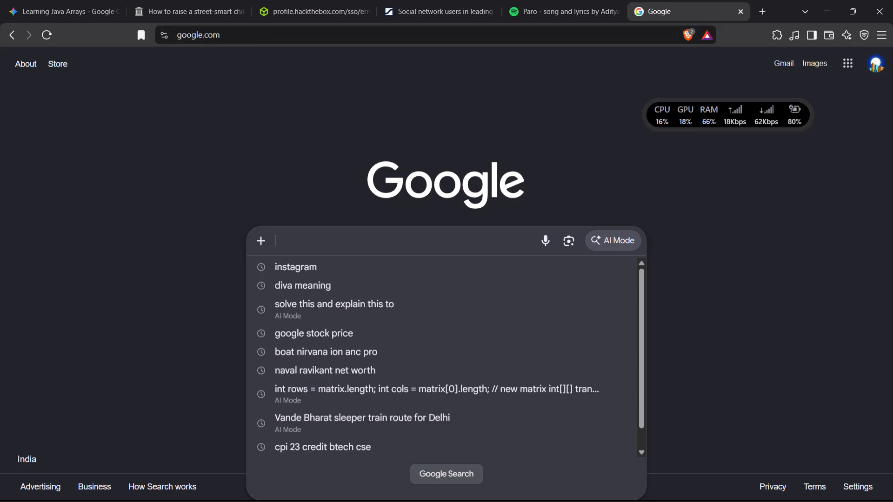
text(figma)
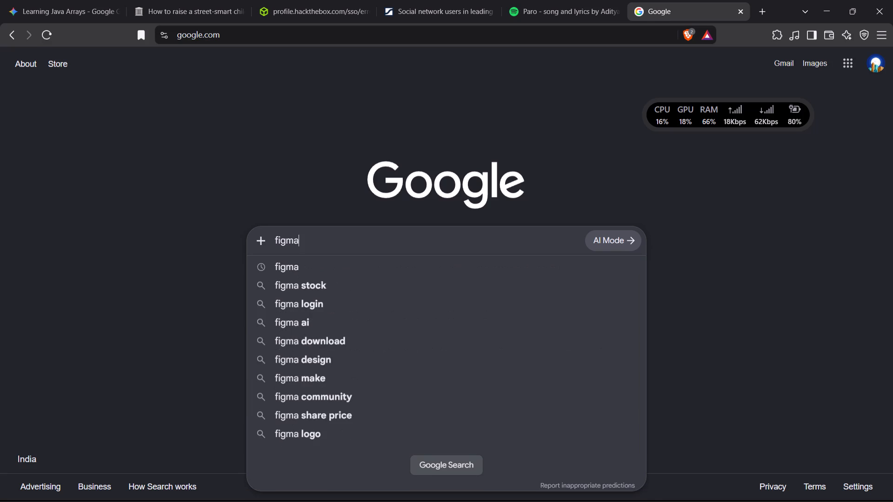
key(Return)
click(274, 185)
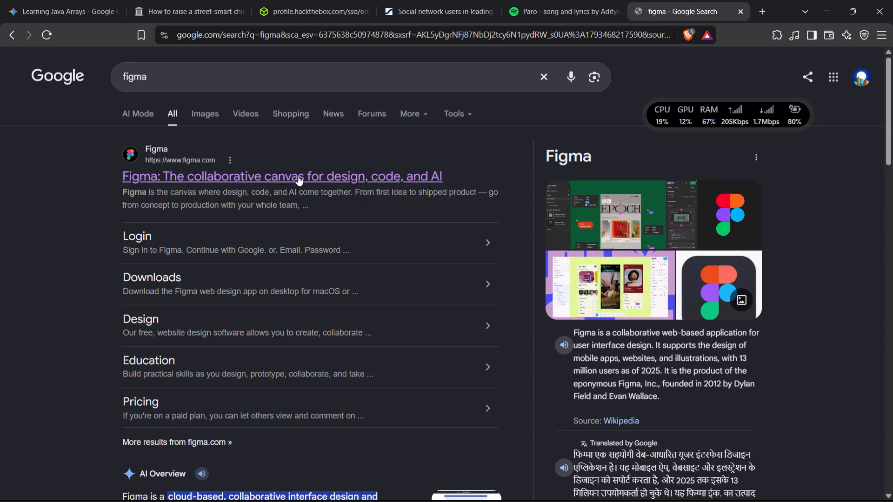
click(300, 175)
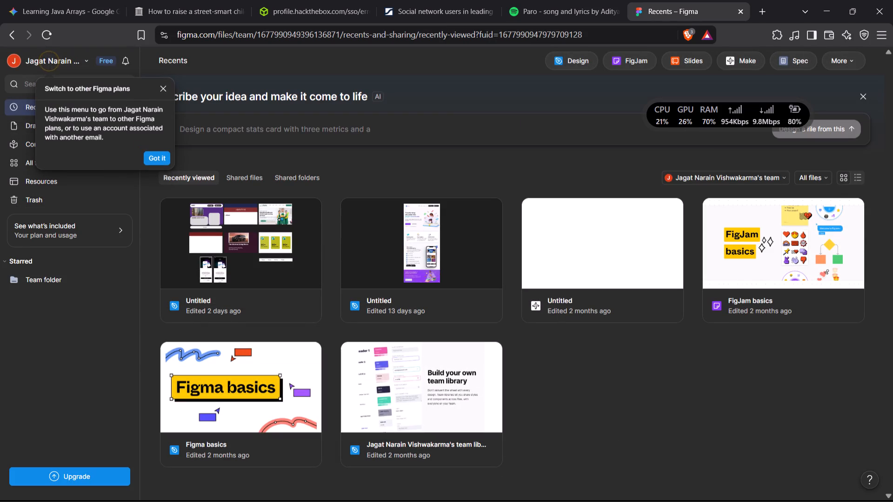
Dismiss the tip about switching plans and open the Untitled design file edited 2 days ago.
click(165, 90)
double_click(260, 219)
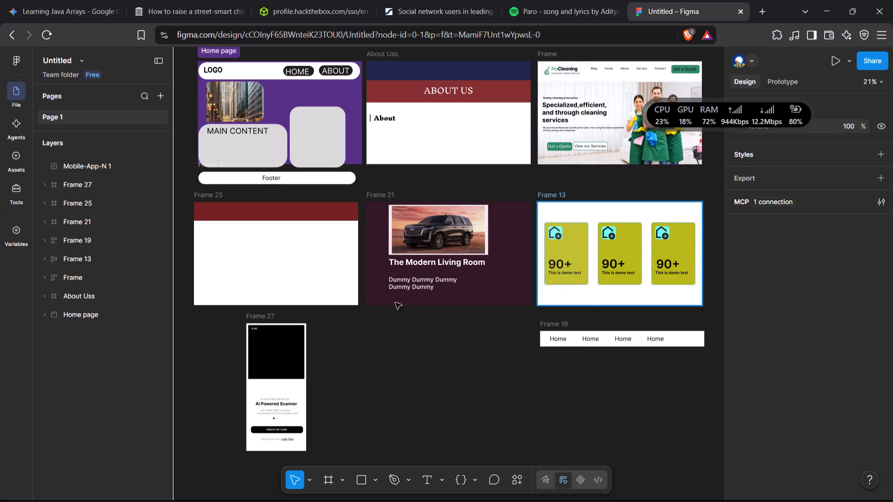
Move Frame 27 horizontally to X 1518, farther left of the Mobile-App-N 1 reference image on the canvas.
scroll(381, 303, down, 3)
scroll(381, 303, up, 1)
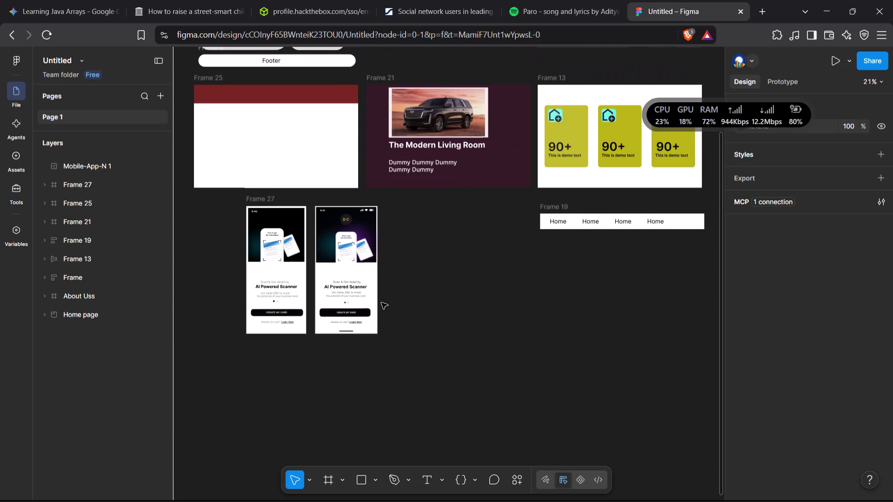
click(330, 301)
scroll(330, 301, right, 1)
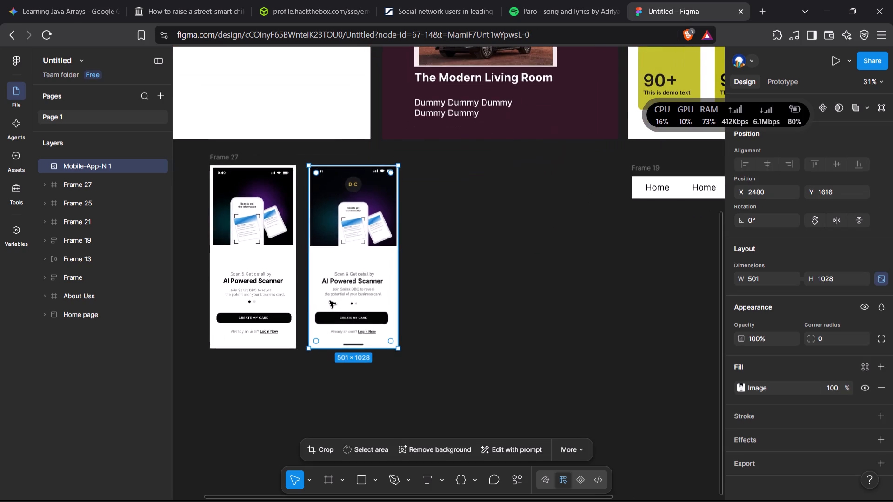
scroll(330, 301, right, 2)
click(471, 287)
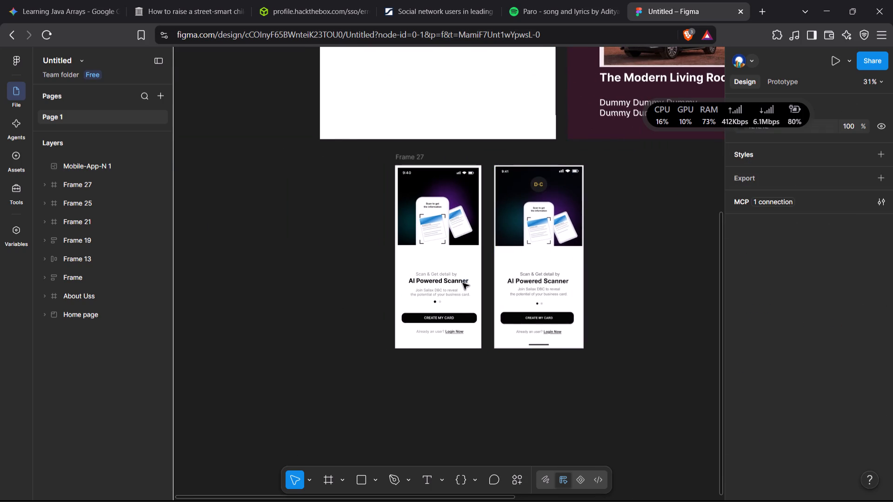
click(403, 263)
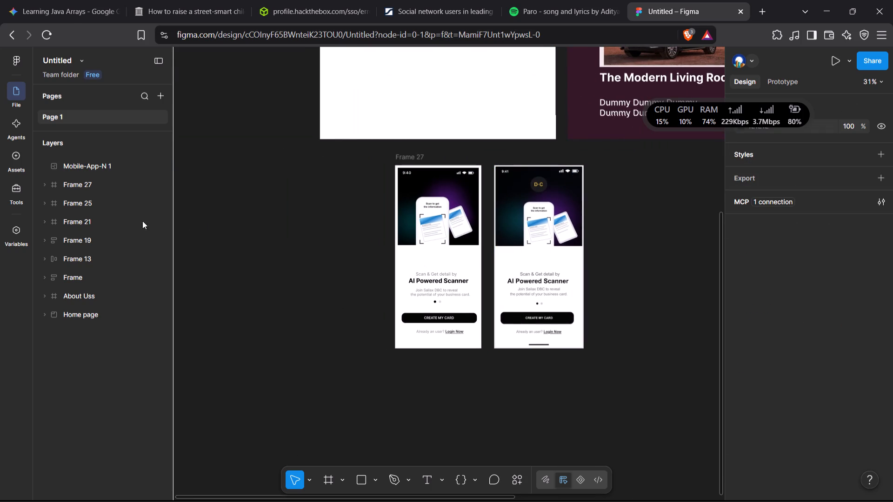
key(shift+Left)
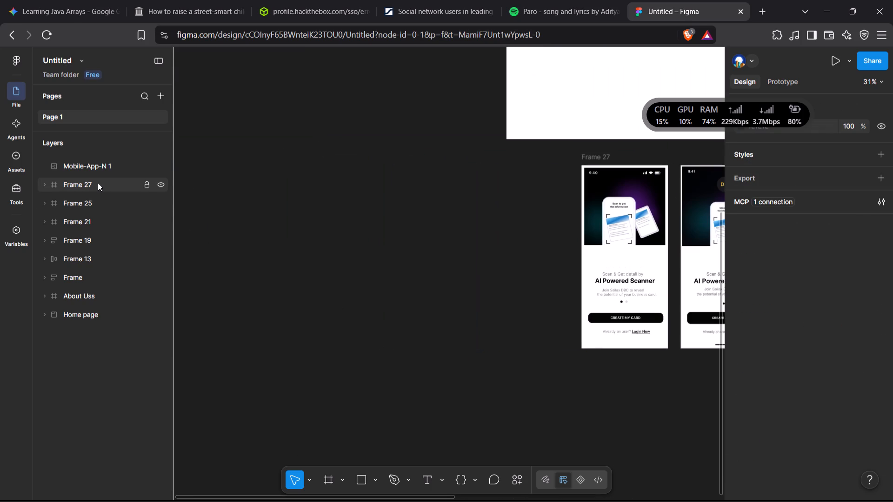
scroll(98, 183, left, 3)
scroll(408, 213, left, 3)
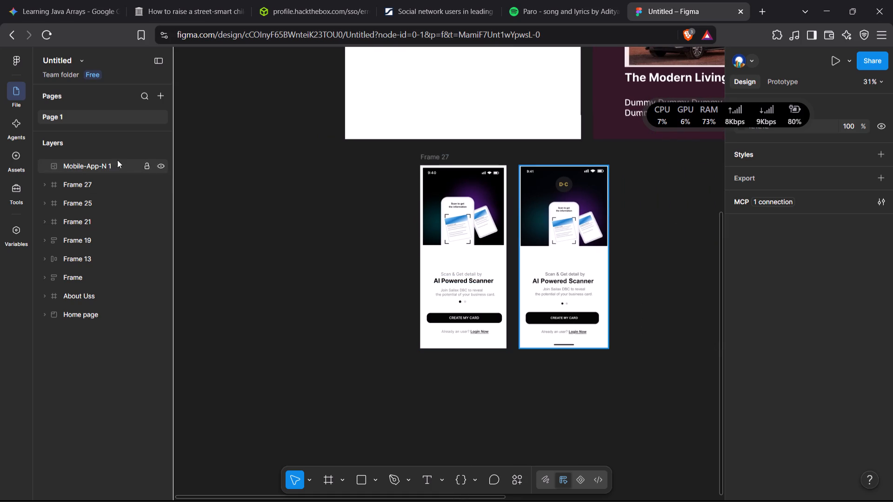
click(79, 185)
key(Left)
key(Left)
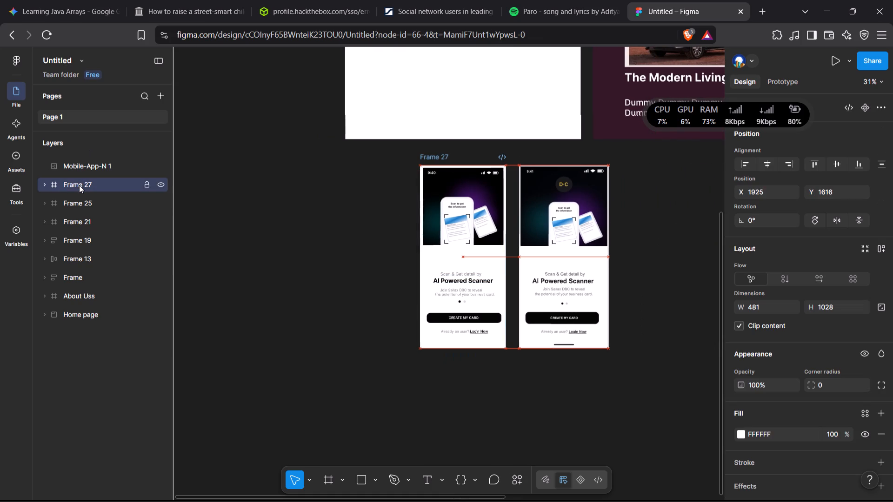
key(Left)
key(Left)
key(Left)
key(Left)
key(Left)
key(Left)
key(Left)
key(Left)
key(Left)
key(Left)
key(Left)
key(Left)
key(Left)
key(Left)
key(Left)
key(Left)
key(Left)
key(Left)
key(Left)
key(Left)
key(Left)
key(Left)
key(Left)
key(Left)
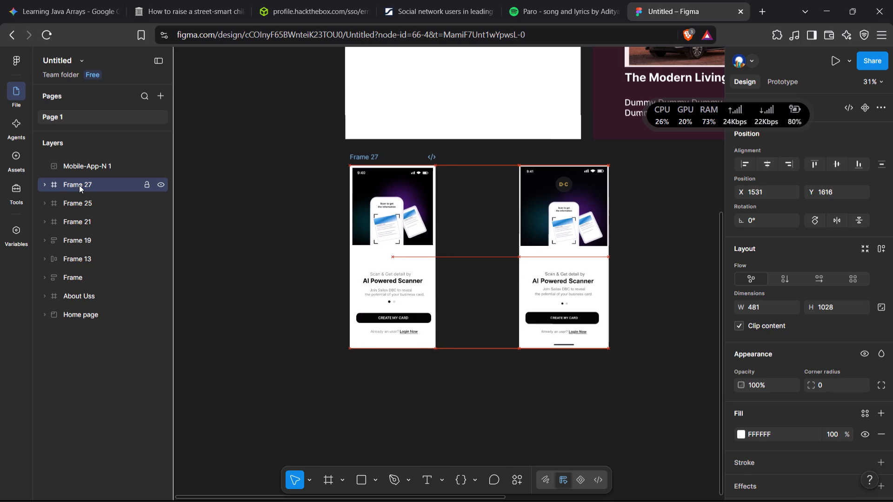
key(Left)
key(Left)
key(Left)
key(Left)
key(Left)
key(Left)
key(Left)
key(Left)
key(Left)
key(Left)
key(Left)
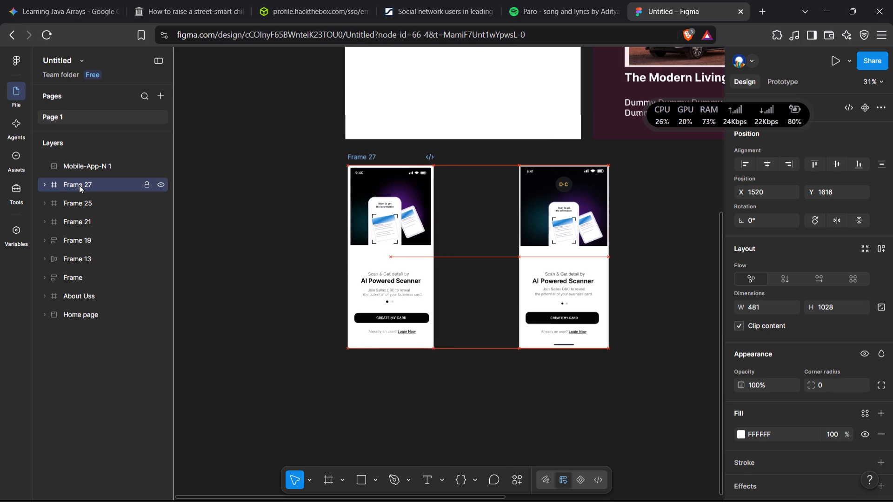
key(Left)
key(Left)
key(Left)
key(Left)
key(Right)
key(Right)
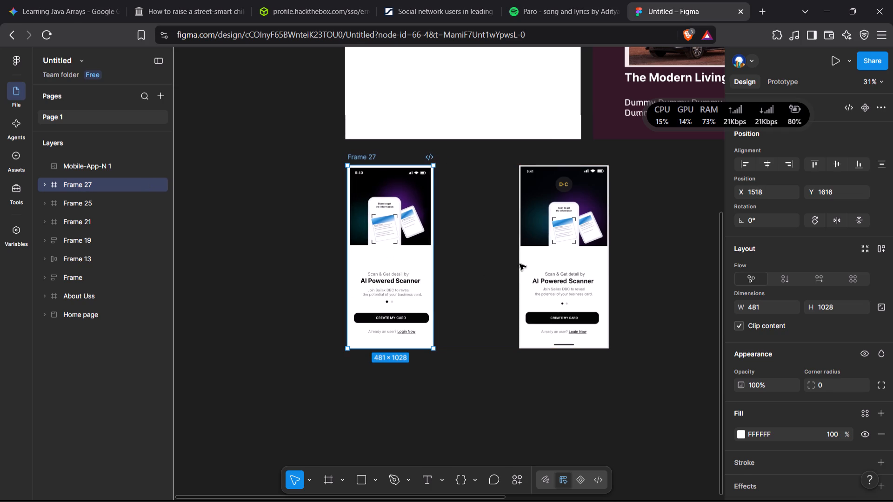
Move the Mobile-App-N 1 image beside Frame 27, to X 2079 and Y 1616, and deselect it.
click(566, 256)
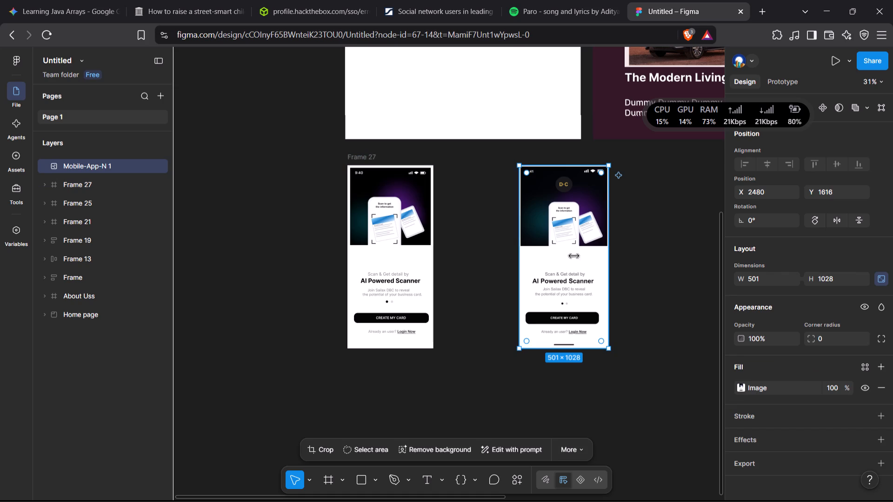
drag(547, 259, 525, 258)
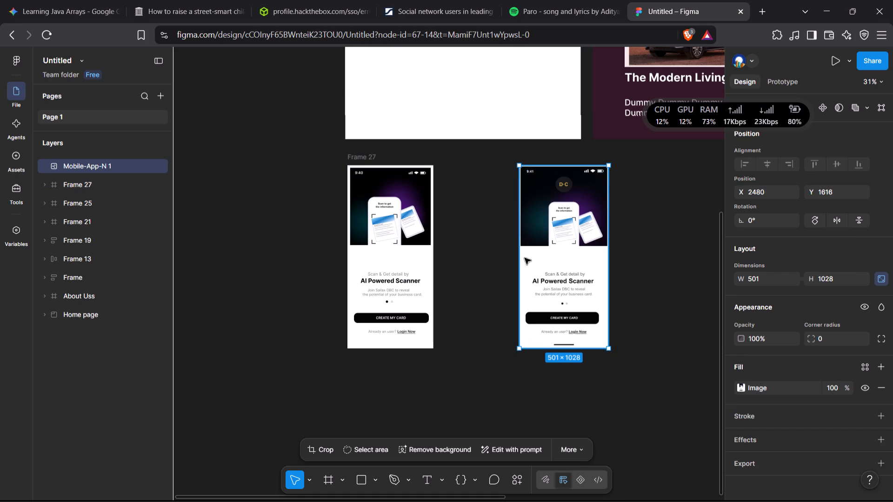
drag(525, 258, 474, 264)
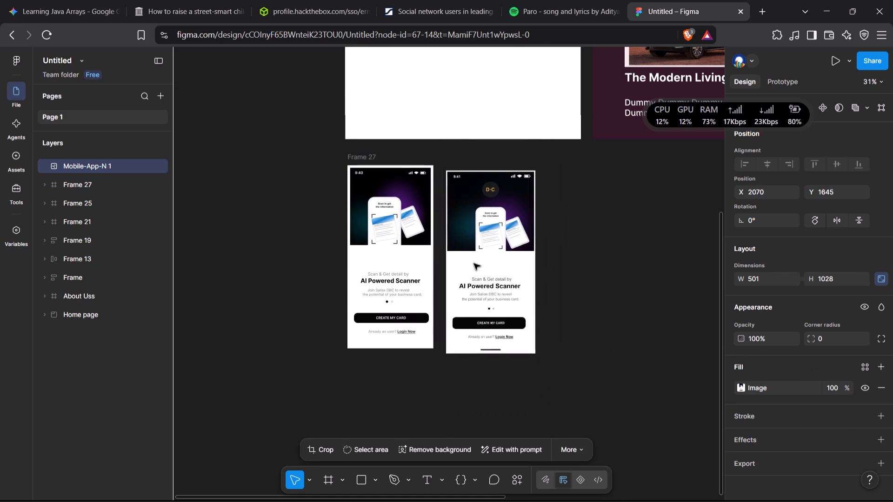
drag(474, 264, 475, 260)
scroll(587, 263, left, 2)
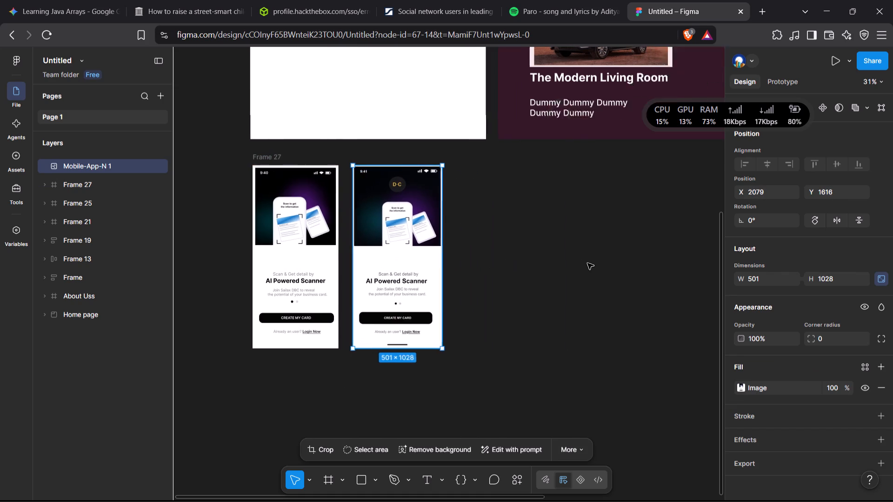
scroll(587, 263, left, 2)
scroll(587, 263, up, 1)
click(300, 178)
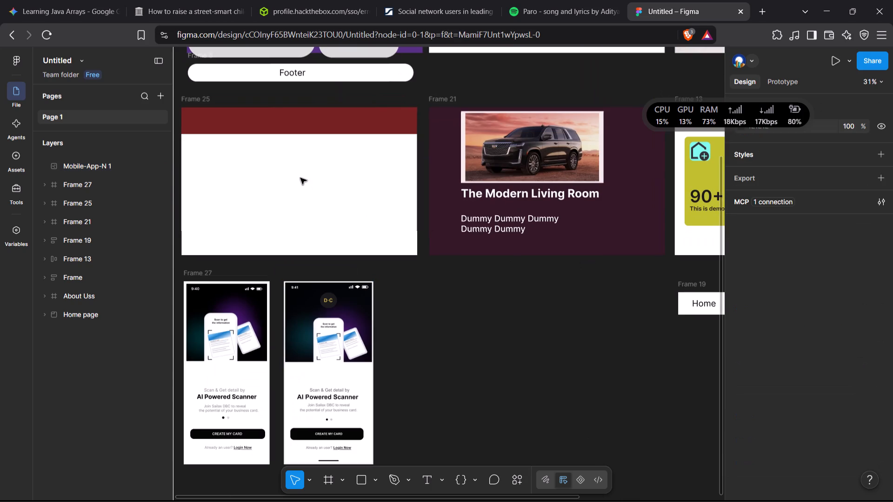
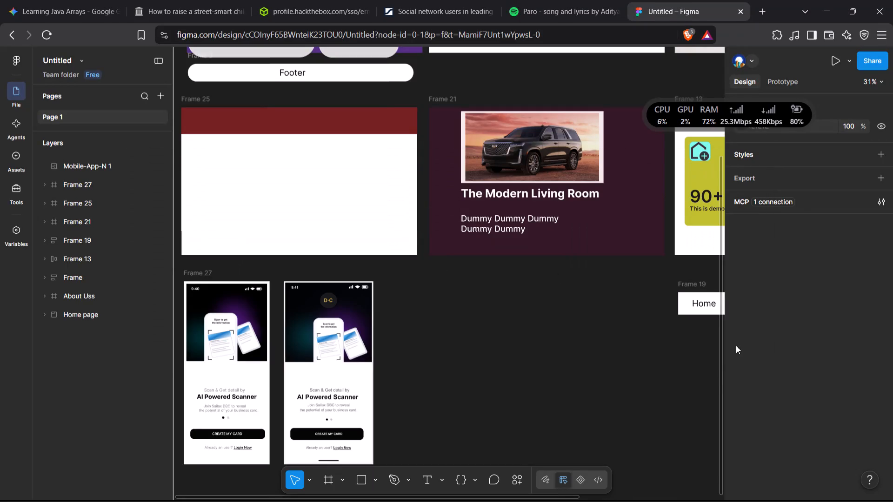
Open a new browser tab, leaving the Figma design file open.
click(763, 2)
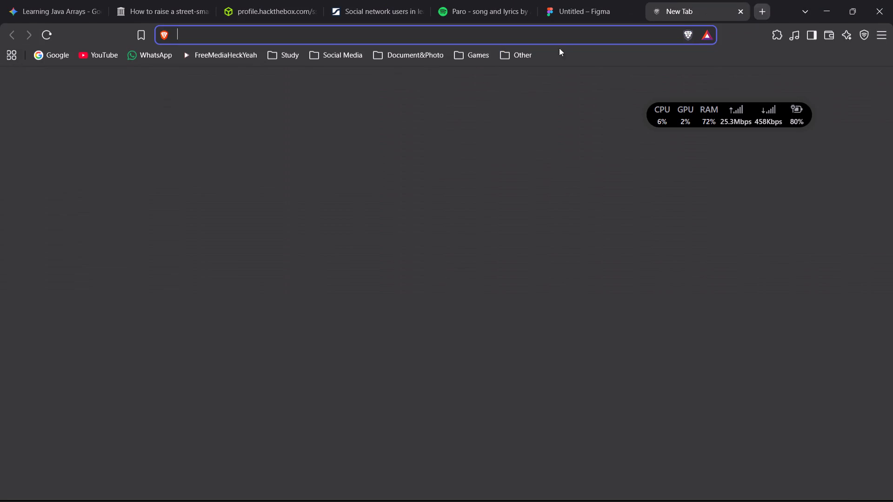
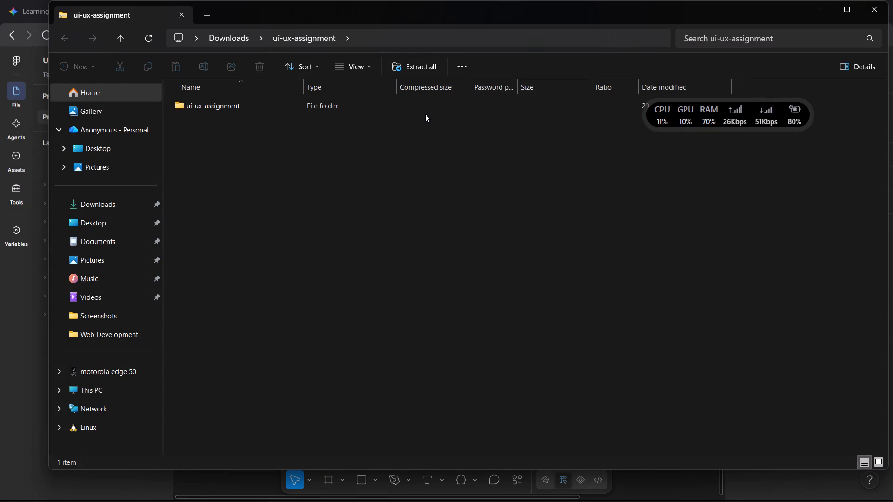
In File Explorer, open the inner ui-ux-assignment folder and view the Screen PNG image.
double_click(428, 108)
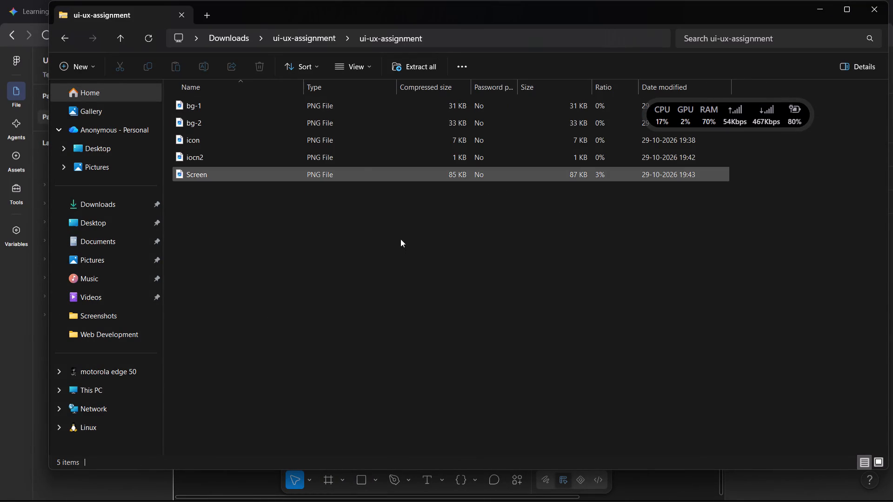
double_click(358, 174)
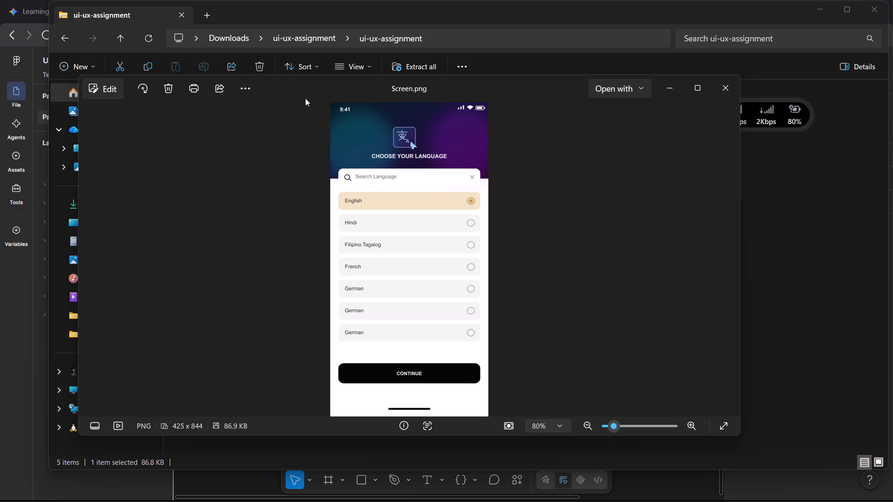
Copy the Screen.png language selection image from the photo viewer and close the viewer.
click(238, 95)
click(212, 139)
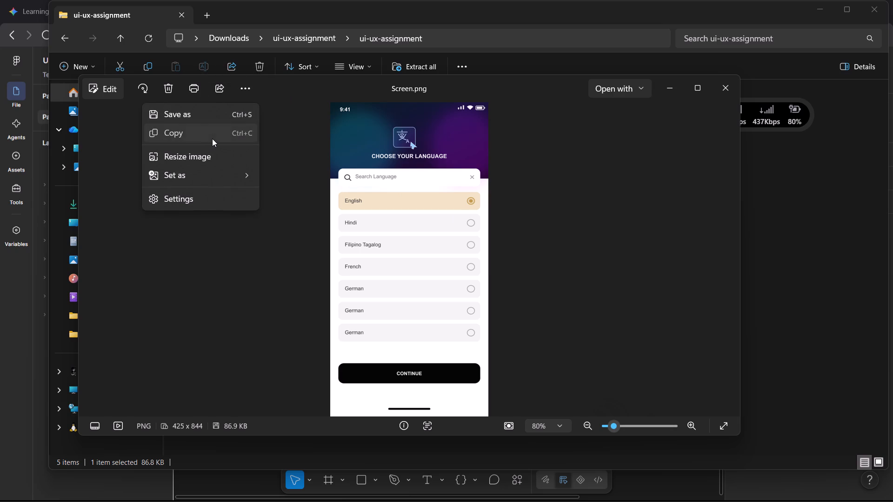
click(730, 90)
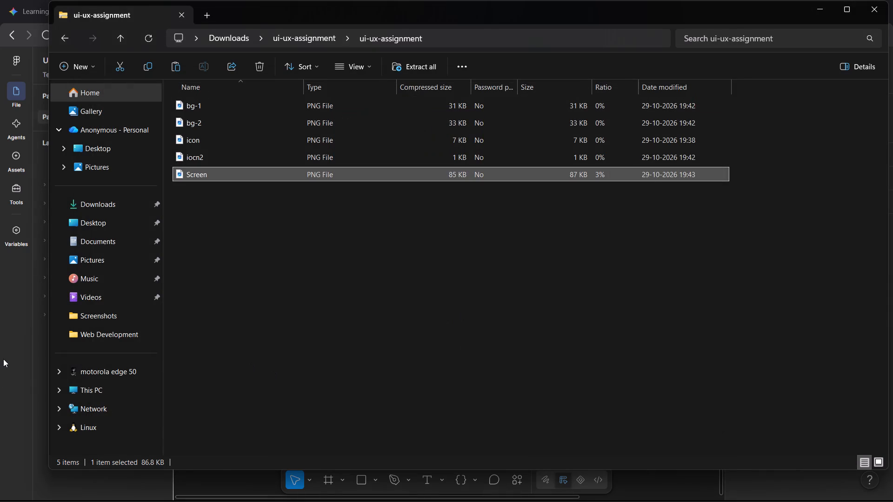
Return to the Figma file and paste the copied image onto the canvas, allowing the site clipboard access.
click(3, 359)
scroll(467, 302, down, 2)
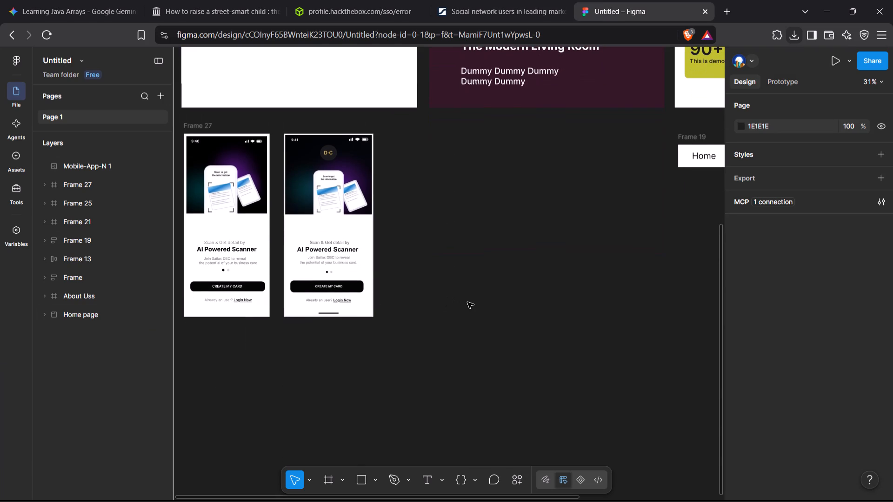
click(469, 187)
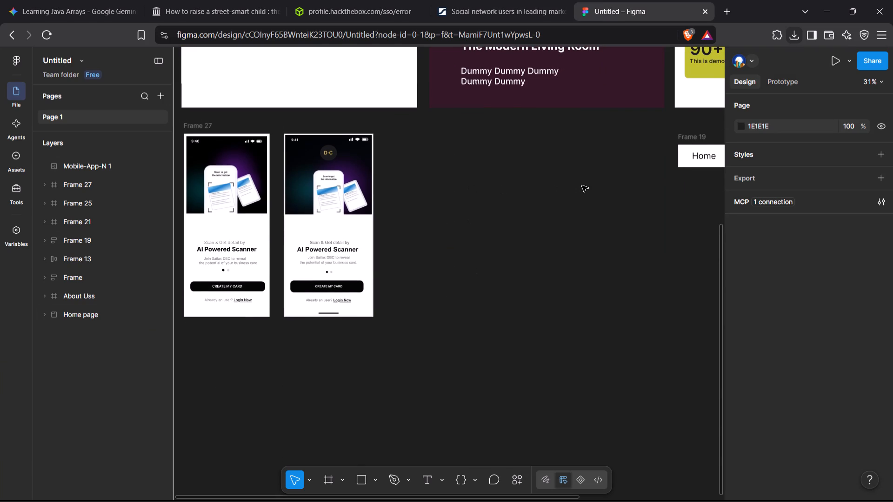
double_click(582, 185)
right_click(582, 185)
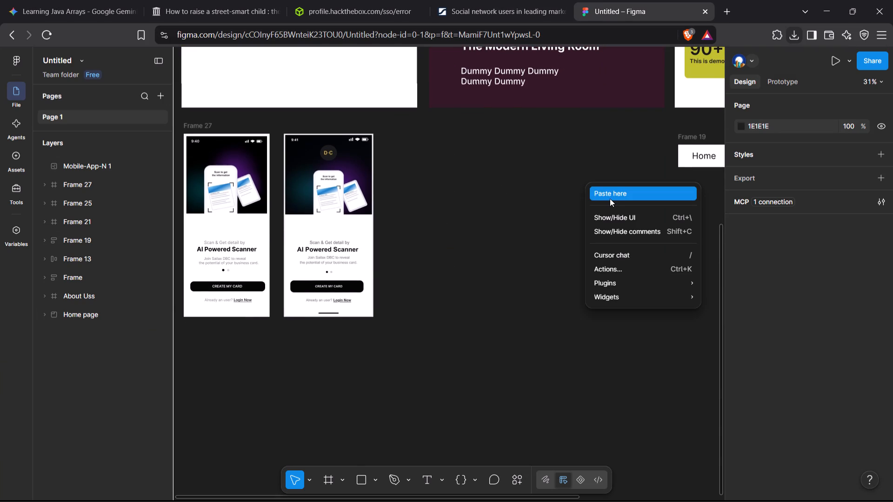
click(610, 198)
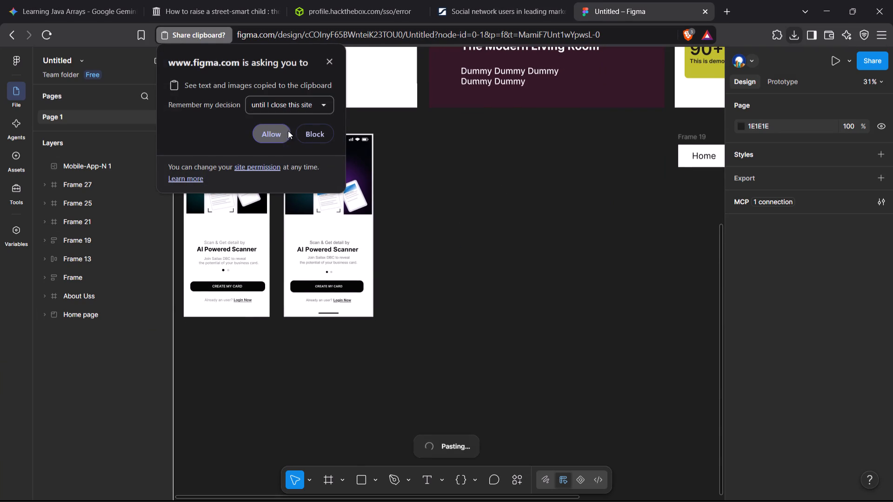
click(281, 137)
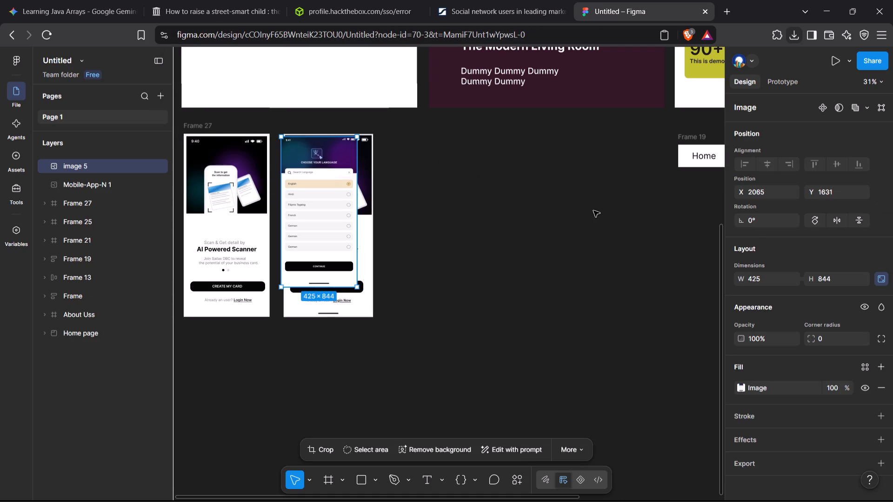
Place the pasted Choose Your Language image beside Mobile-App-N 1, top-aligned at Y 1616, and scale it proportionally to 517 × 1028.
drag(331, 205, 449, 210)
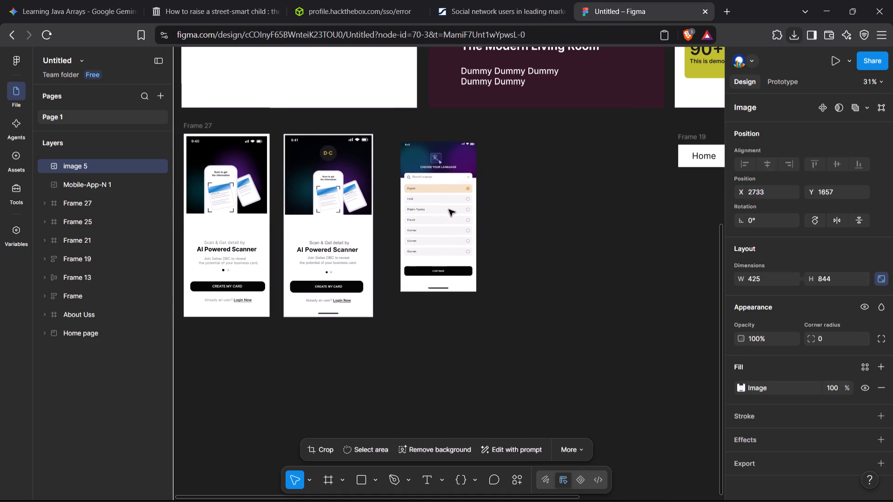
drag(449, 210, 441, 200)
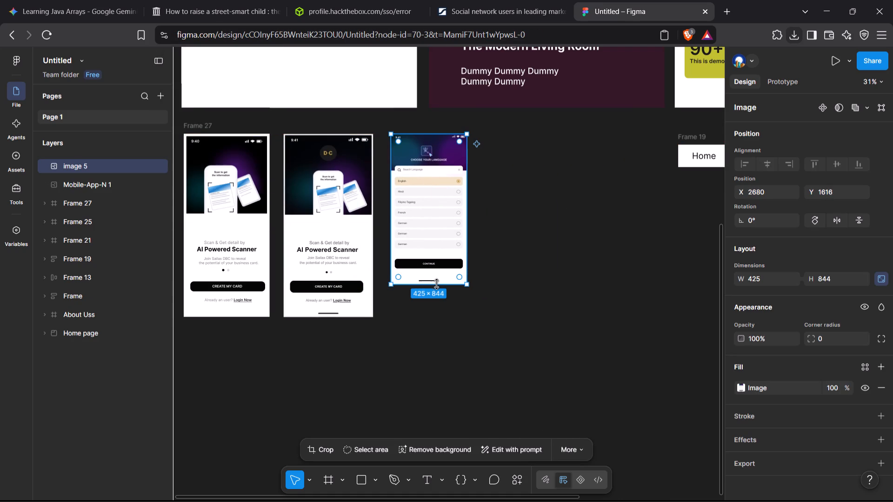
drag(435, 287, 438, 317)
click(438, 243)
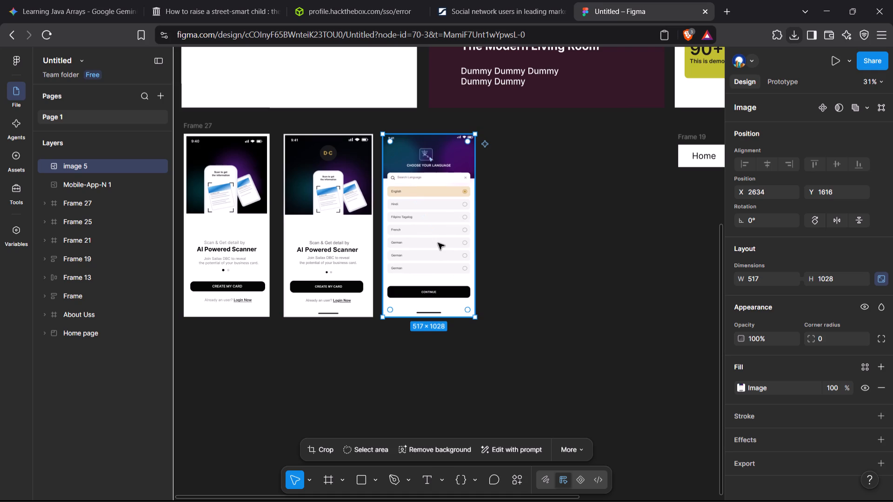
click(346, 247)
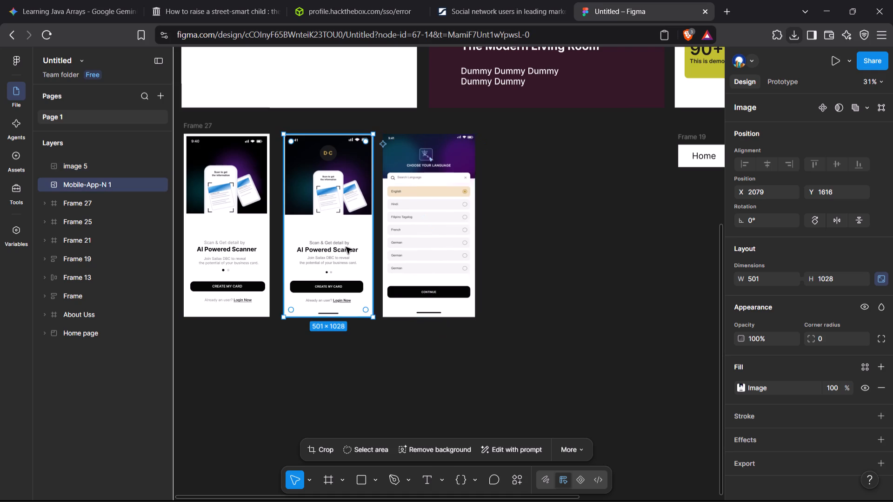
click(422, 261)
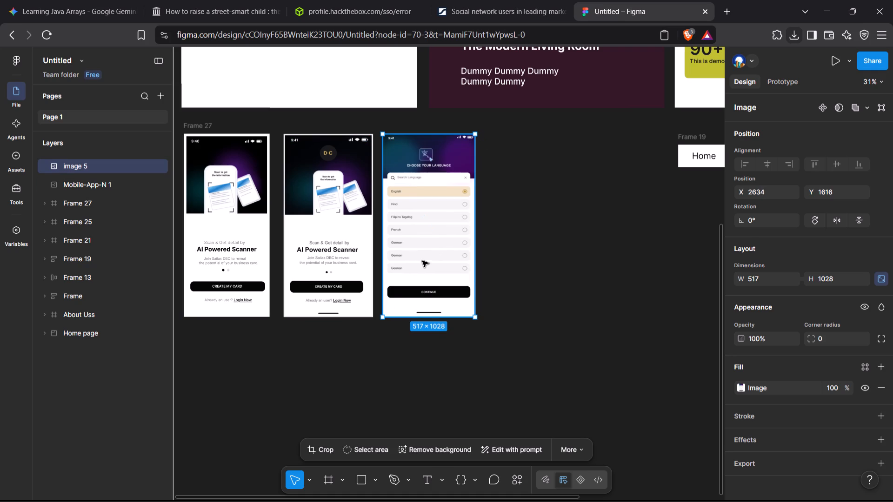
click(337, 271)
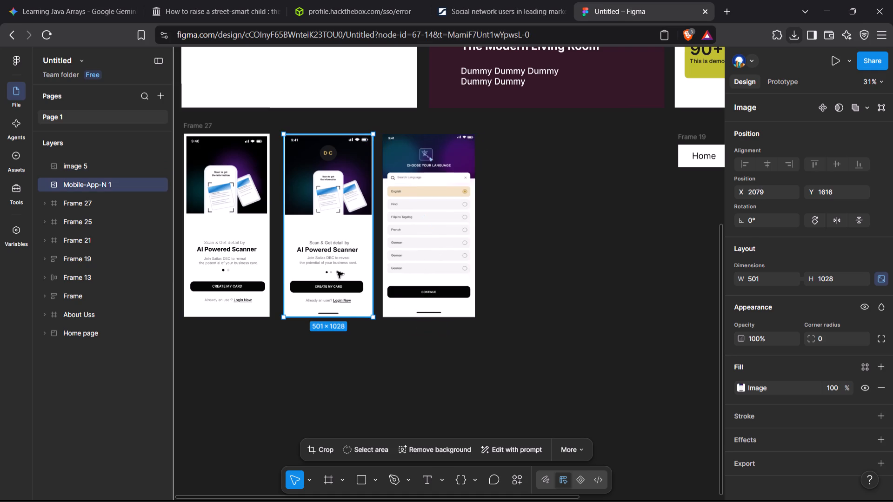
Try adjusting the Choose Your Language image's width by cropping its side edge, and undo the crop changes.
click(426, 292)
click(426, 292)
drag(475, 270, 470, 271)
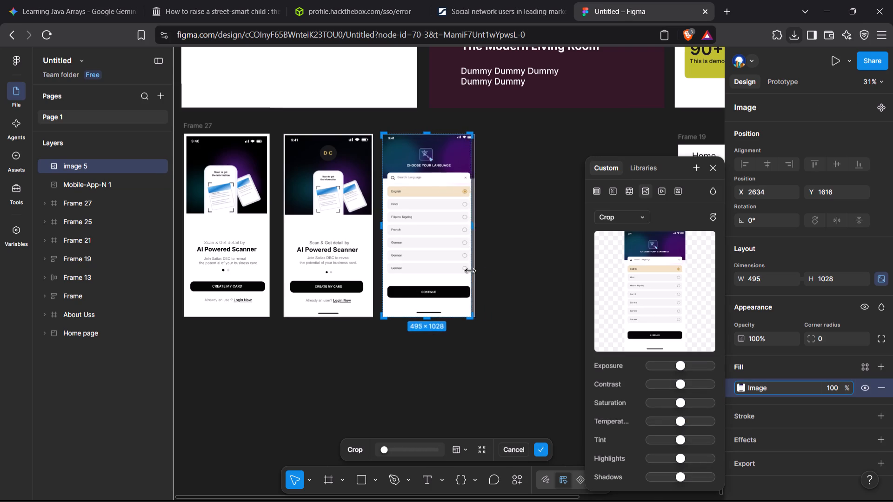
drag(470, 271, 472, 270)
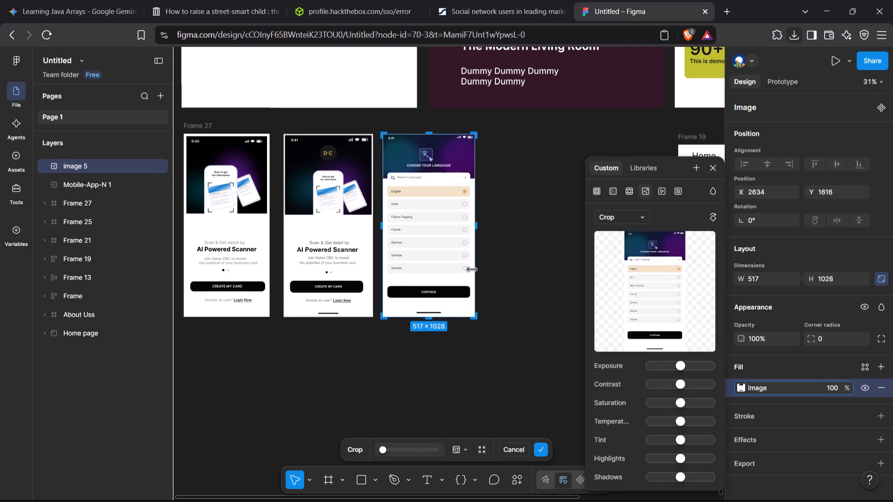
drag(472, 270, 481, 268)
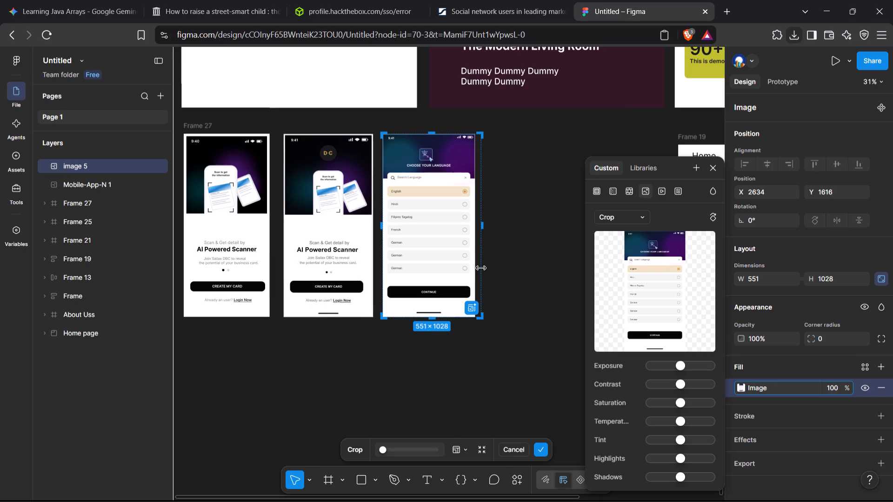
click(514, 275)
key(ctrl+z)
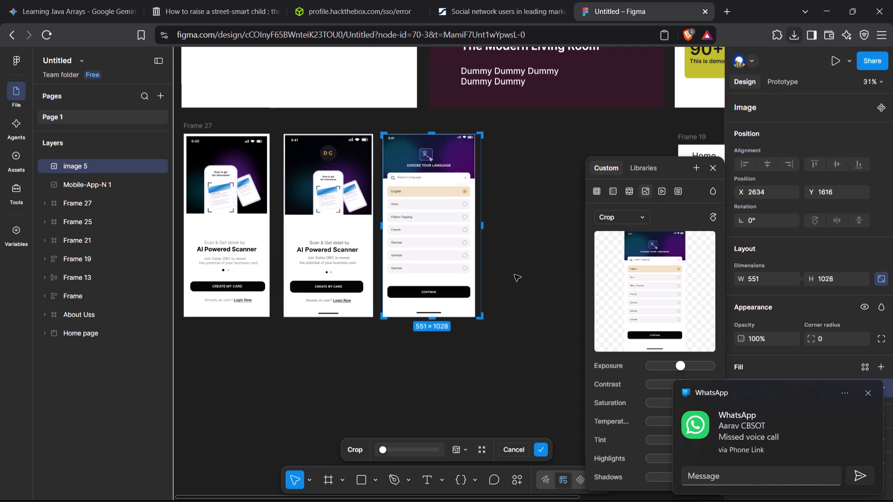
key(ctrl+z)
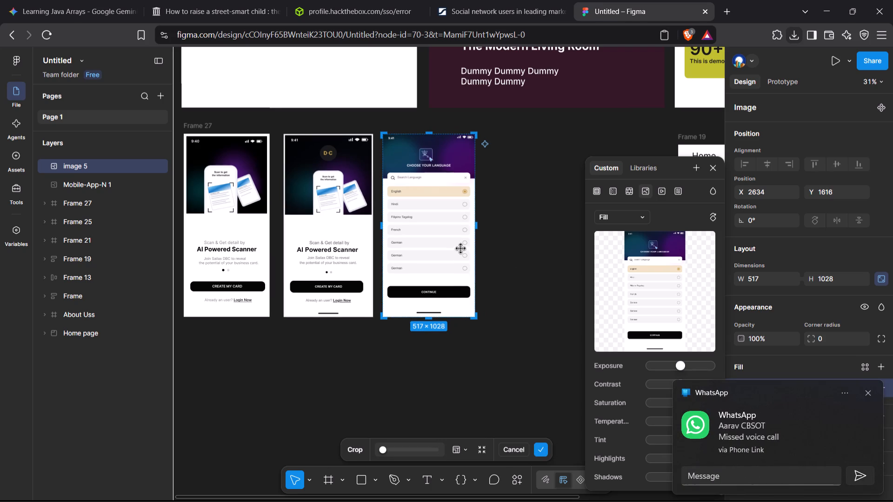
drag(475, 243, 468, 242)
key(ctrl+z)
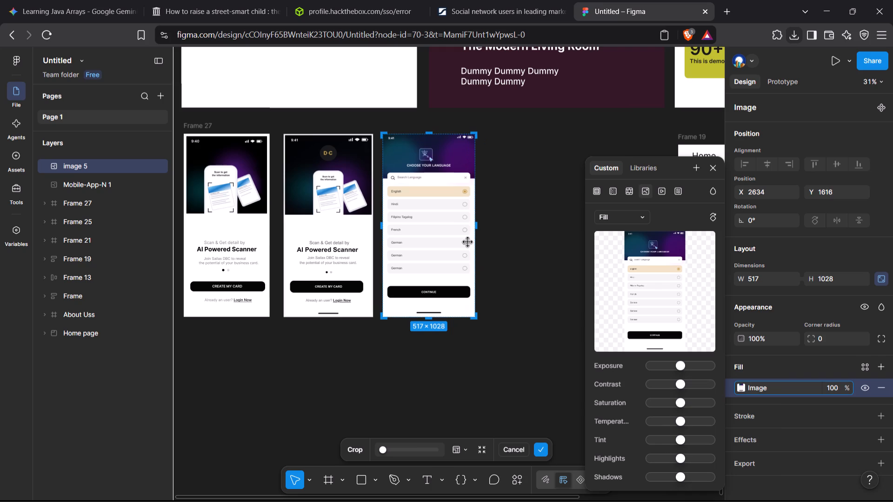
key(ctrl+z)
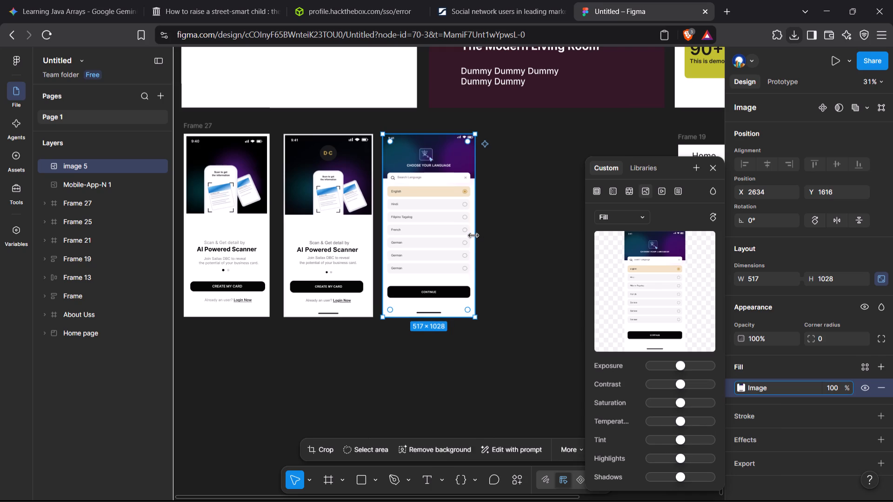
Scale the Choose Your Language image proportionally to 519 × 1030 and deselect it.
drag(473, 236, 468, 236)
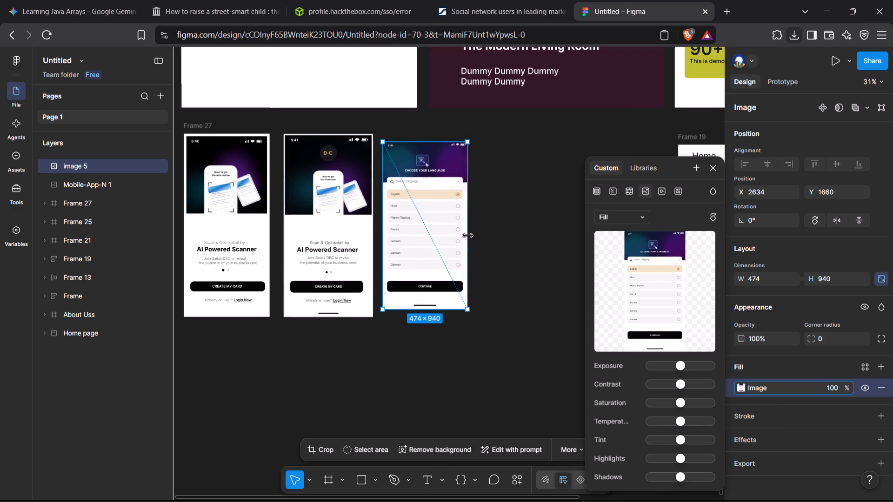
drag(468, 236, 475, 232)
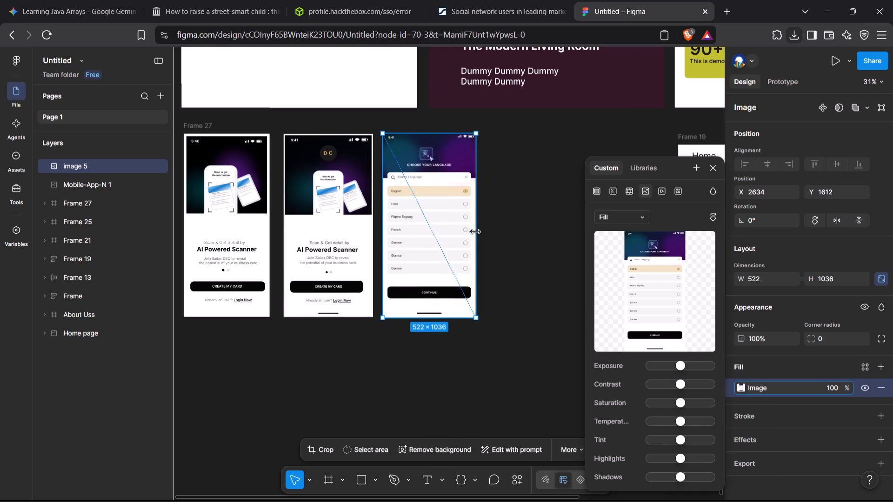
drag(475, 232, 474, 232)
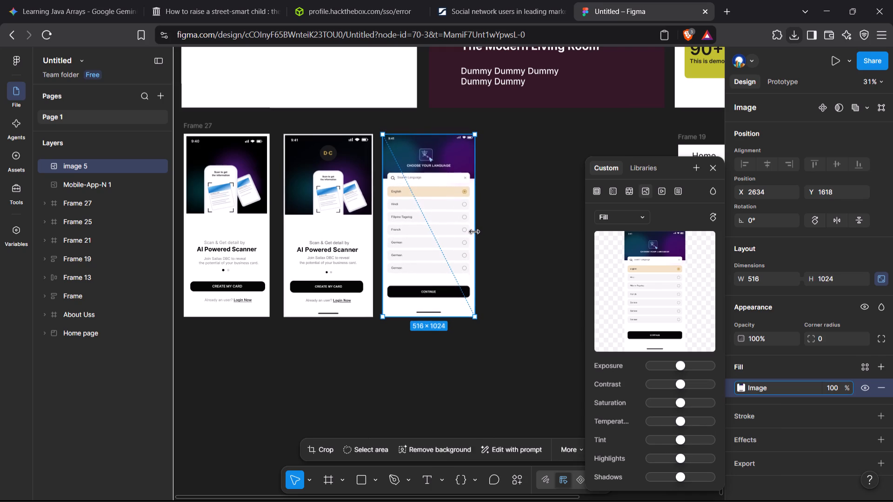
drag(474, 232, 475, 232)
click(521, 269)
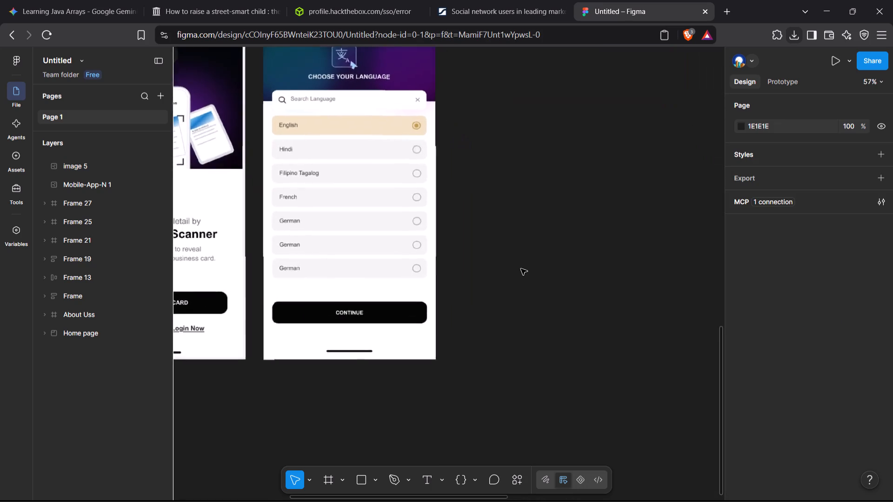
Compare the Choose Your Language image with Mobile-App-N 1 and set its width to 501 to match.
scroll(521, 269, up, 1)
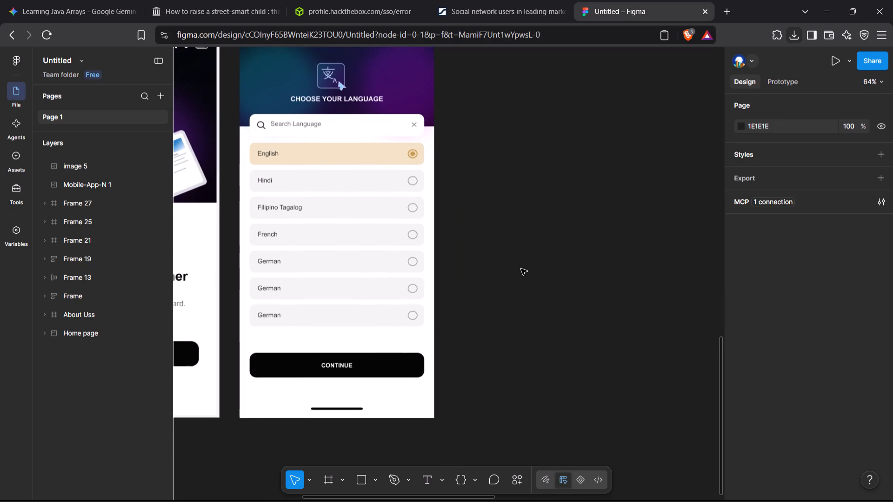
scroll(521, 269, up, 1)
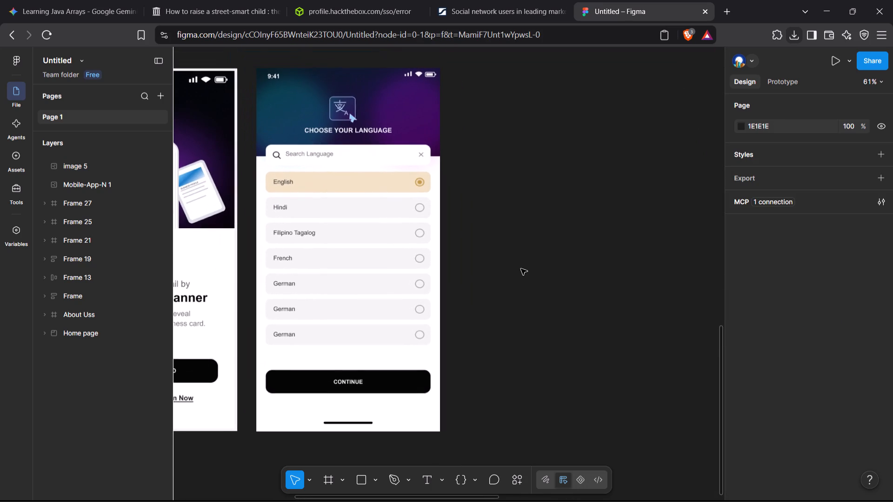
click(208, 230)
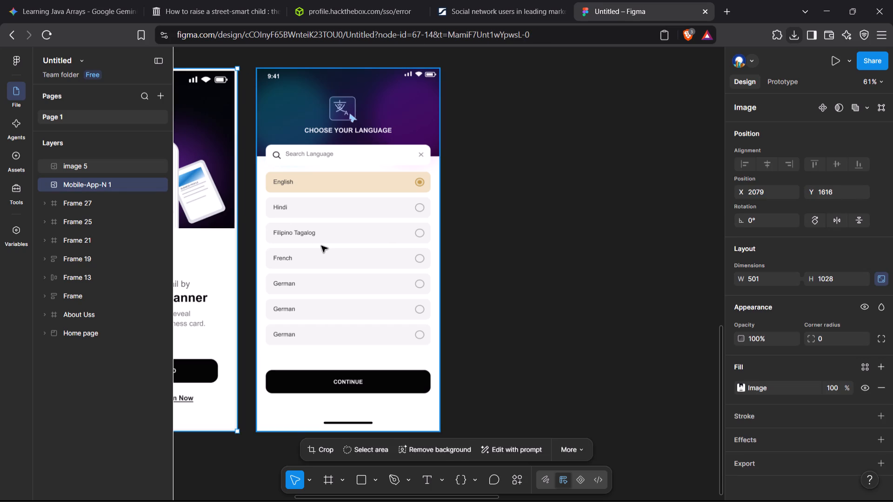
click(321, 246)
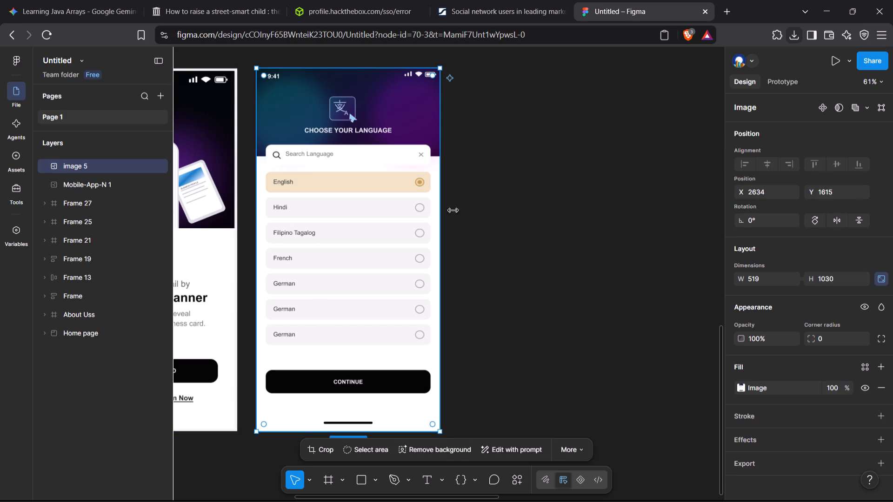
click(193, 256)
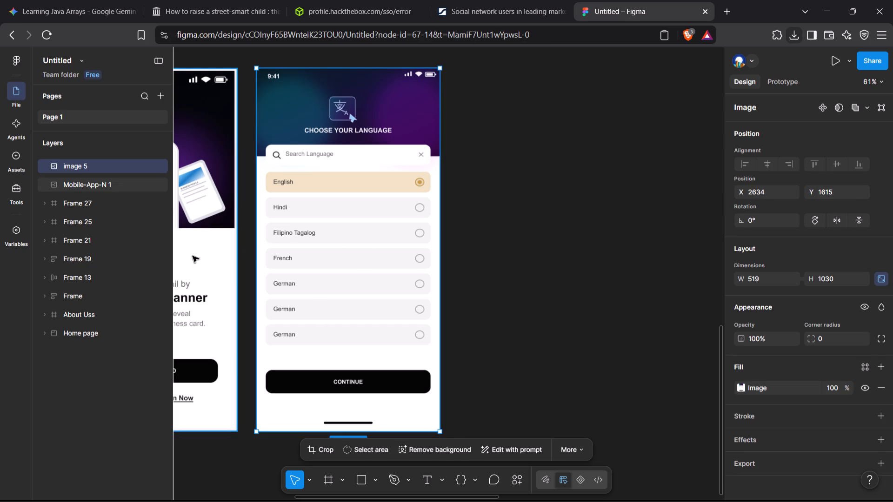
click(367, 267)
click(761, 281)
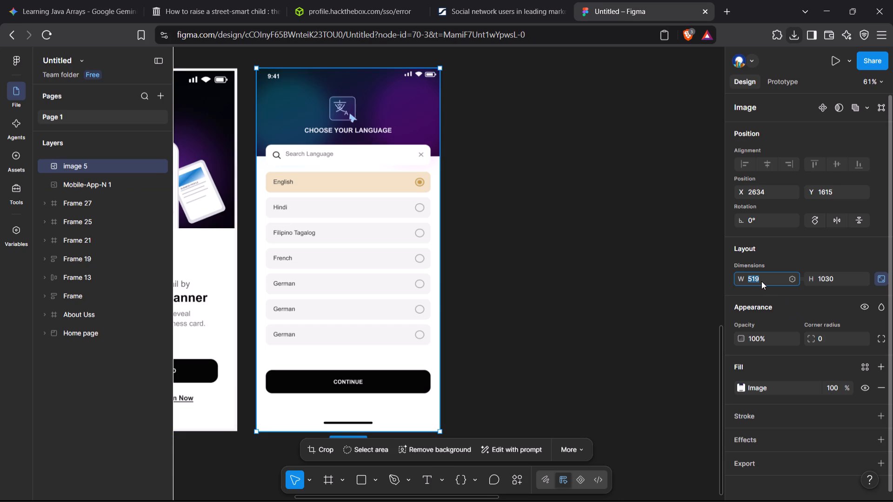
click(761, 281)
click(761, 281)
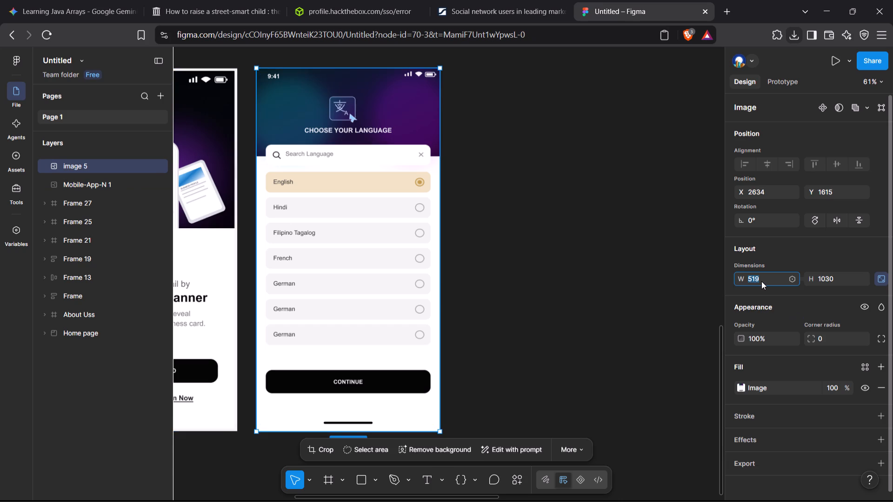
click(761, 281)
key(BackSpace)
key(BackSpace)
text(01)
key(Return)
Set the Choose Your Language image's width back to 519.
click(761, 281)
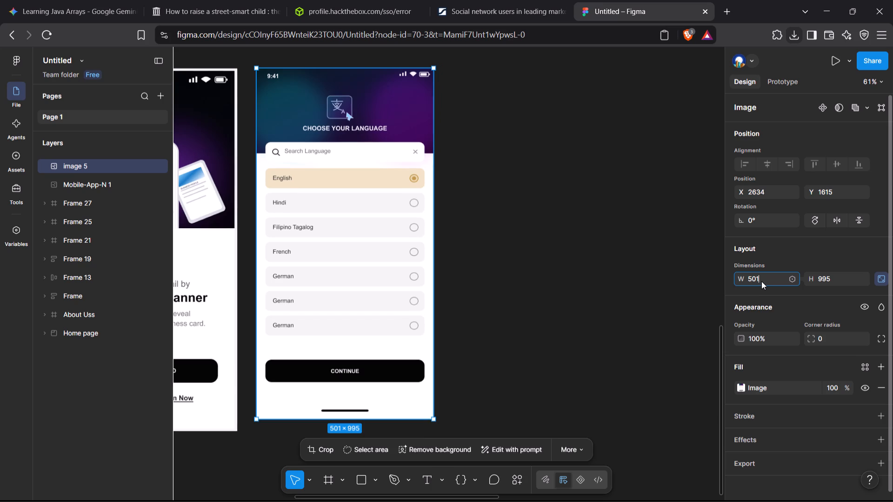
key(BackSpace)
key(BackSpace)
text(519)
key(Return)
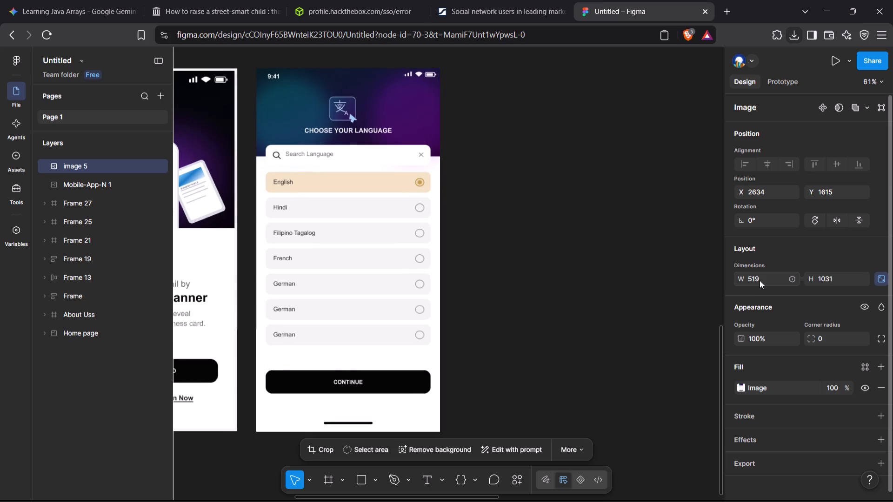
Move the Choose Your Language image away from Mobile-App-N 1 to about X 3291, Y 1616, leaving a screen-sized gap.
drag(375, 251, 528, 261)
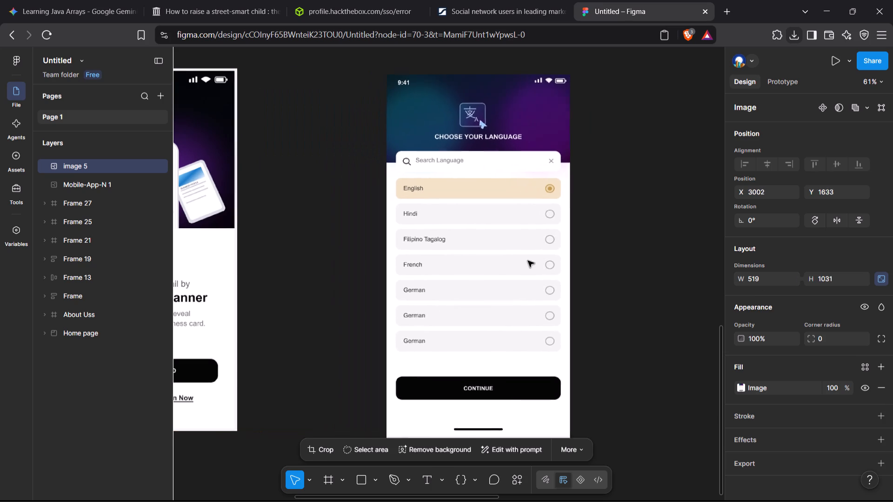
drag(528, 261, 612, 248)
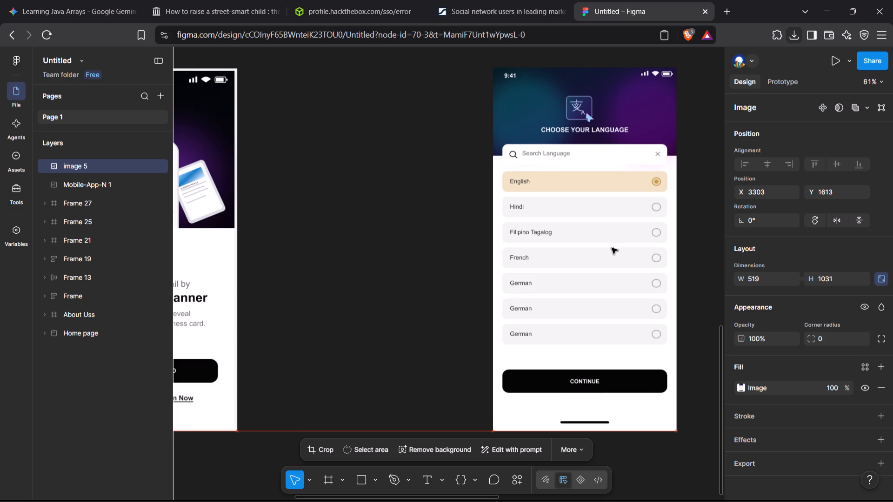
drag(612, 248, 607, 253)
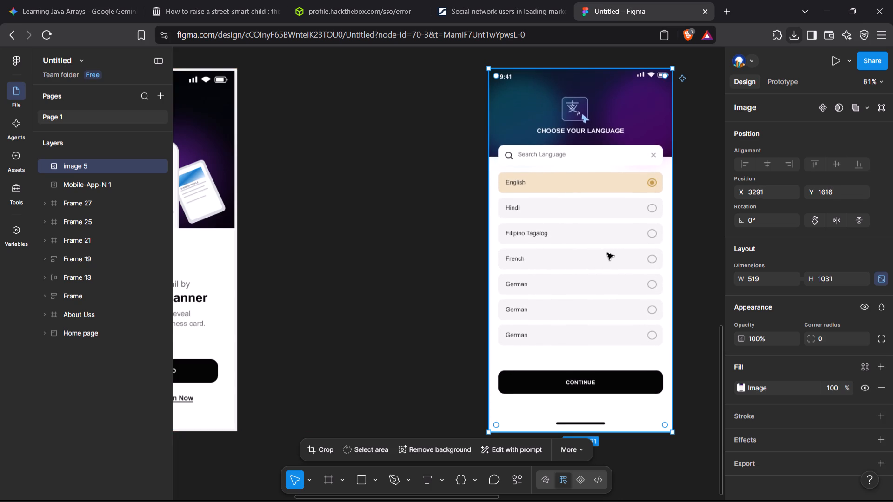
Draw a frame about 467 × 1028 in the gap between Mobile-App-N 1 and the Choose Your Language image.
click(332, 487)
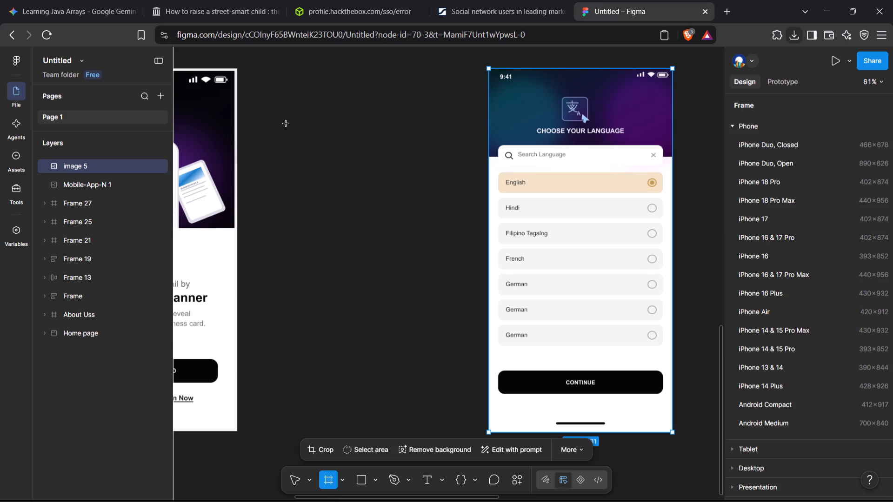
drag(273, 72, 383, 231)
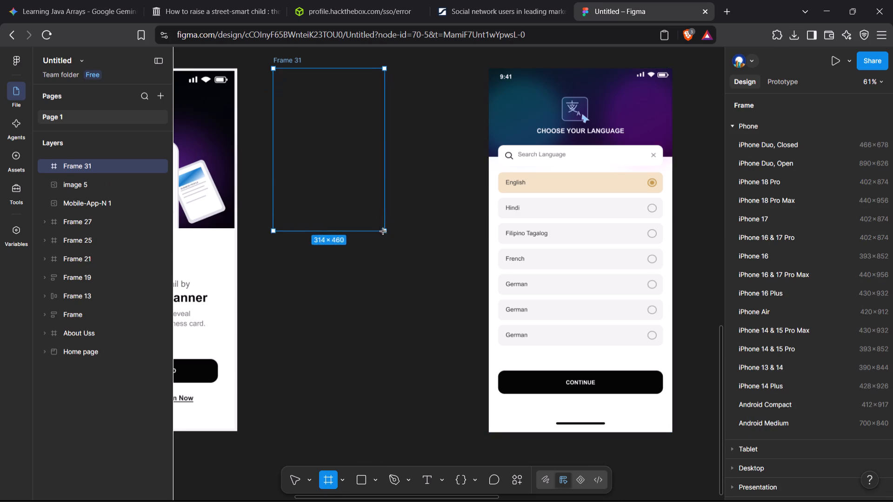
drag(383, 231, 422, 417)
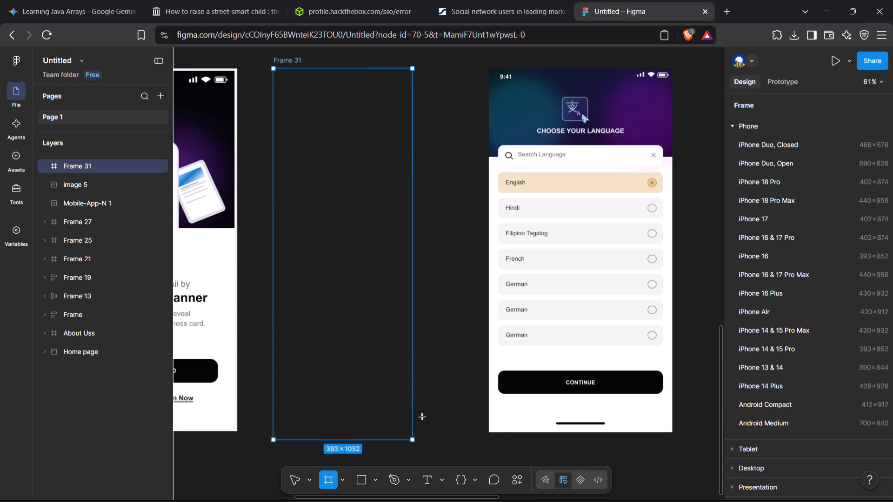
drag(422, 417, 441, 427)
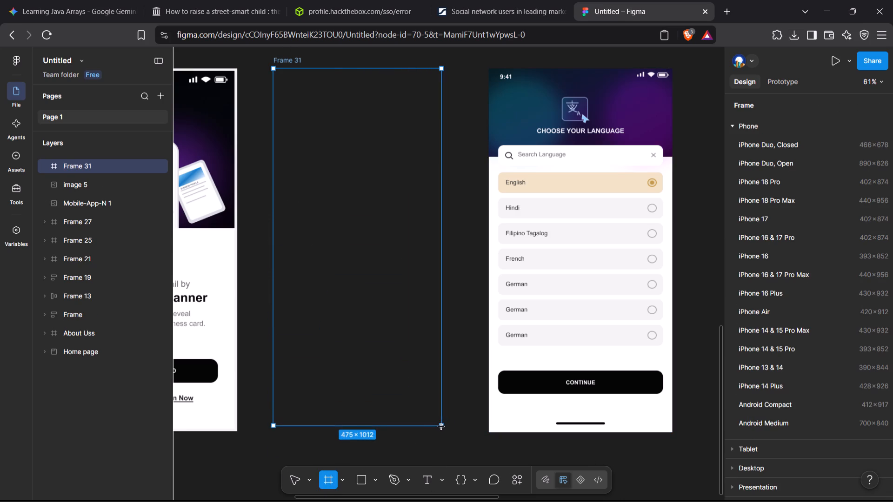
drag(441, 427, 438, 431)
click(383, 321)
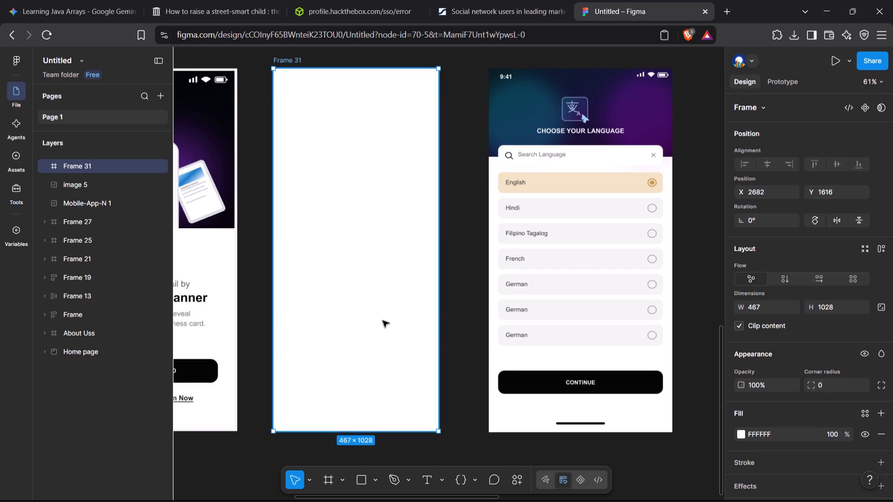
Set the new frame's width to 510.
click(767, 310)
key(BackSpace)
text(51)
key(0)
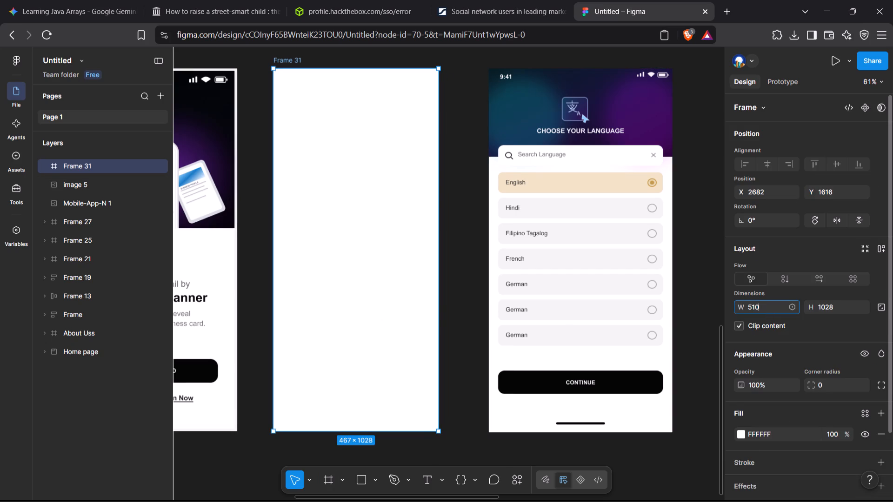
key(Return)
Compare the new frame's dimensions with those of Mobile-App-N 1 and the Choose Your Language image.
click(527, 251)
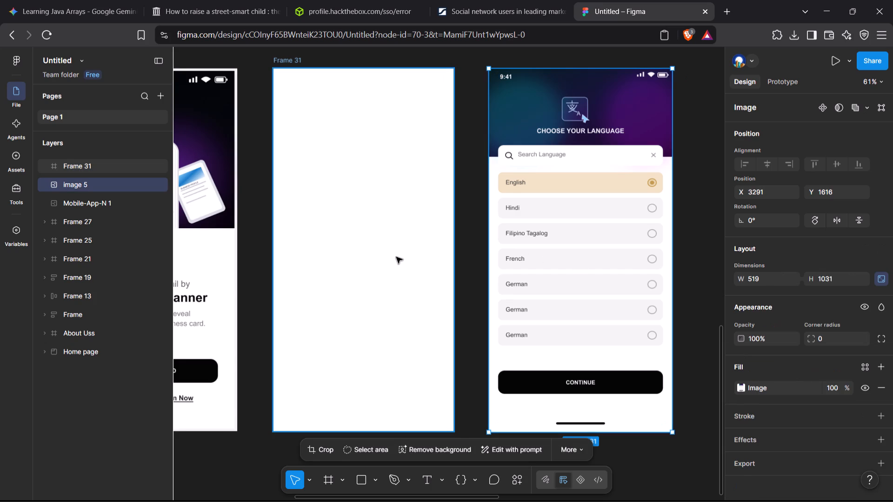
click(212, 262)
click(212, 262)
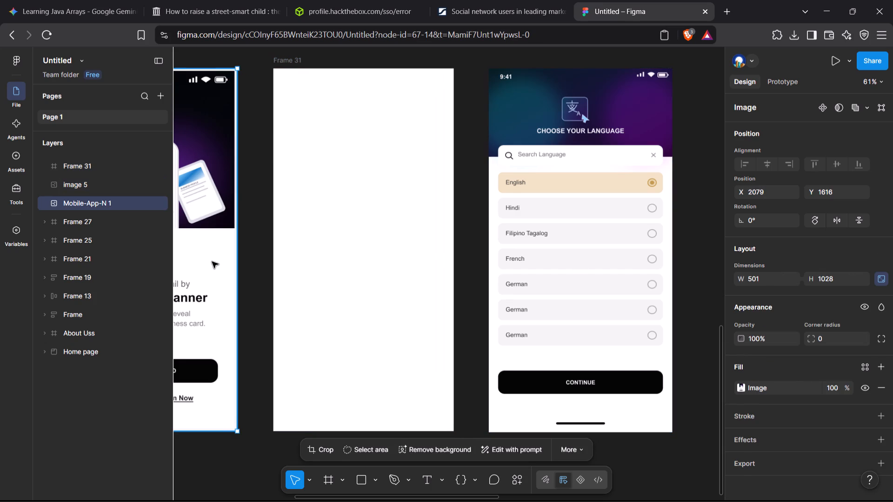
click(359, 261)
click(521, 259)
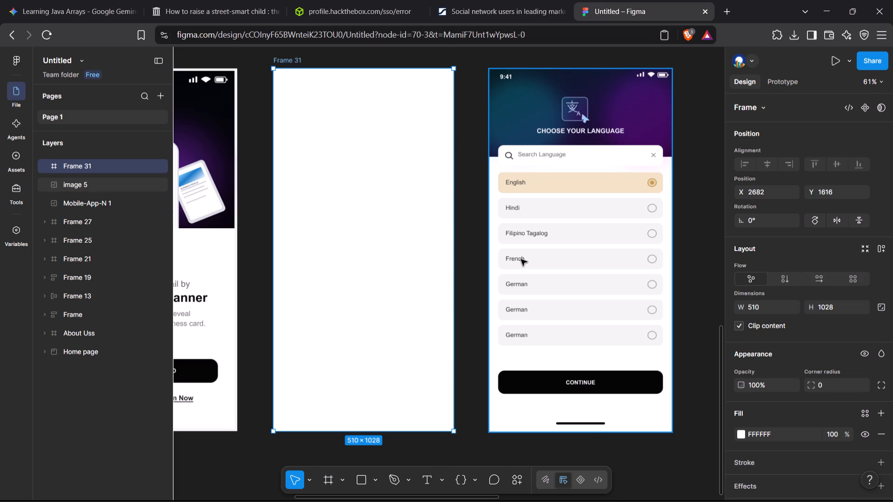
click(397, 264)
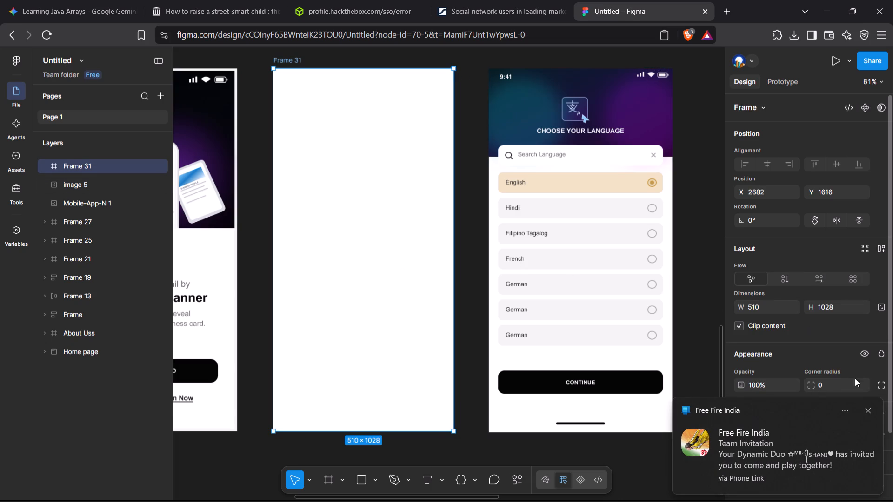
click(867, 409)
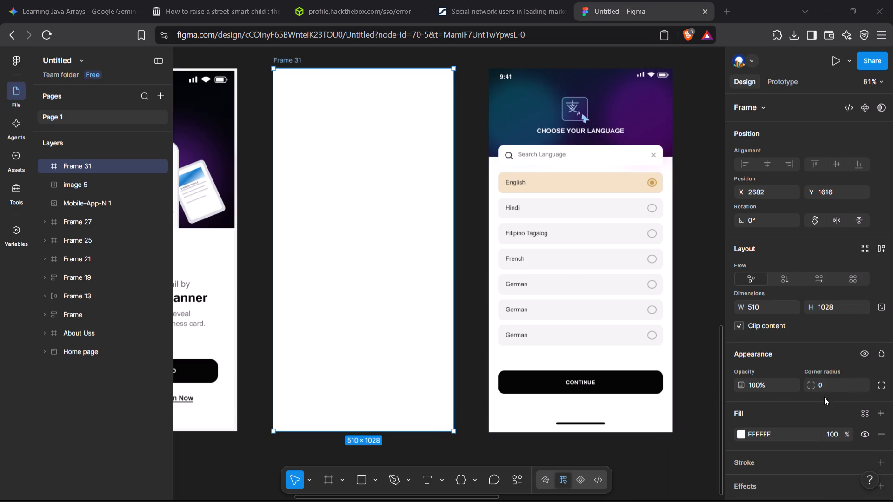
click(635, 276)
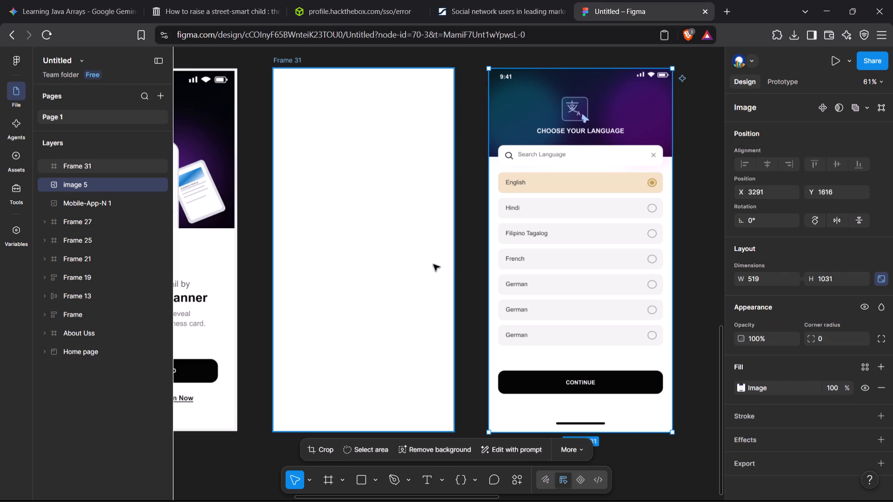
click(433, 264)
click(620, 290)
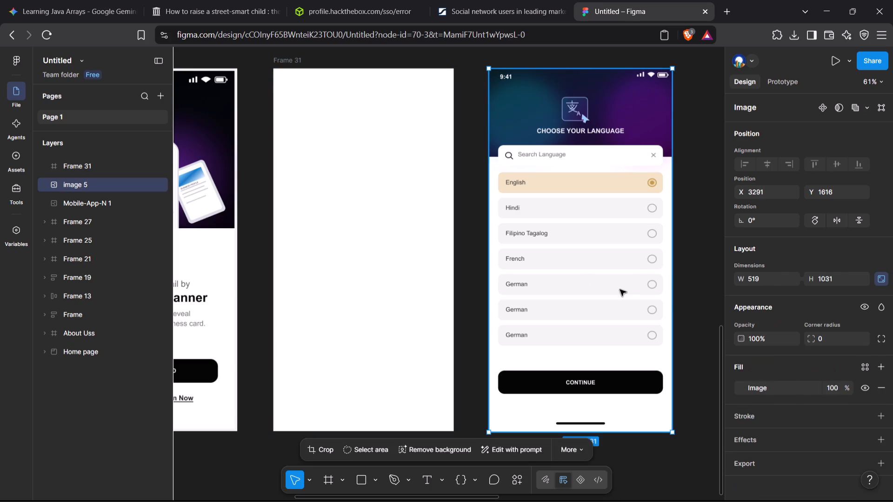
click(389, 296)
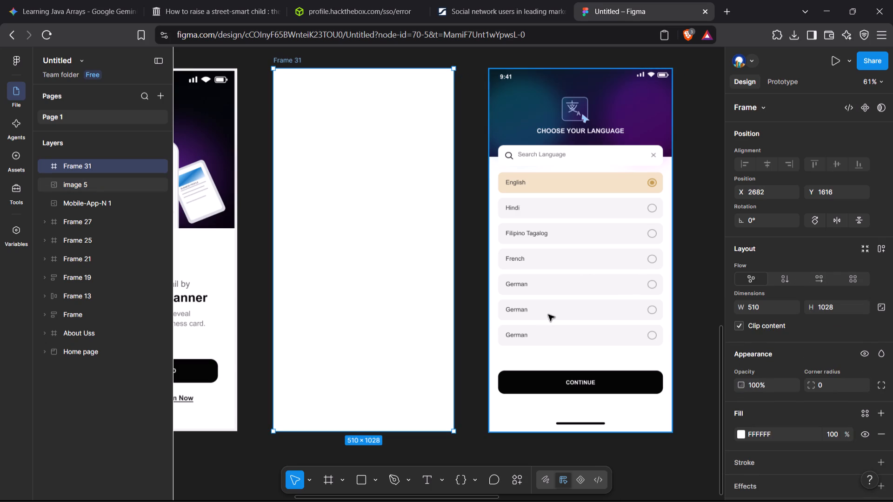
click(548, 315)
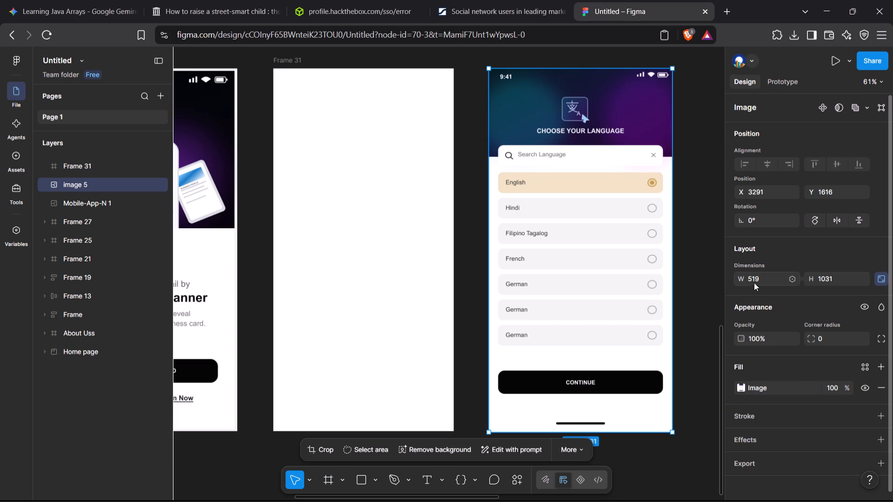
click(380, 262)
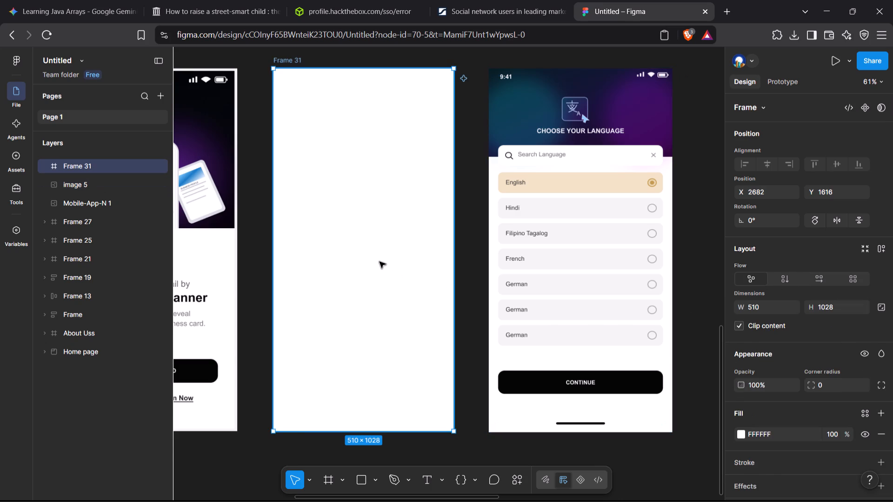
click(380, 262)
click(520, 276)
Set the blank frame's width to 519 to match the Choose Your Language image.
click(332, 271)
click(761, 305)
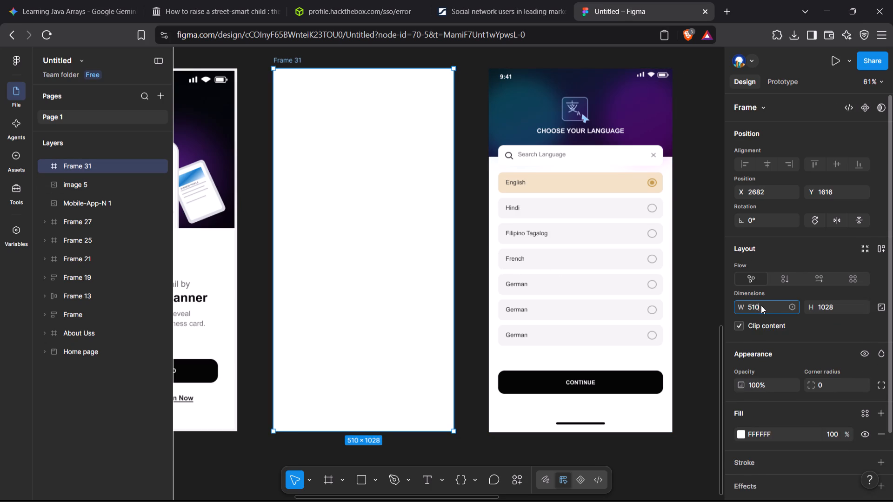
click(761, 305)
key(BackSpace)
key(BackSpace)
text(19)
key(Return)
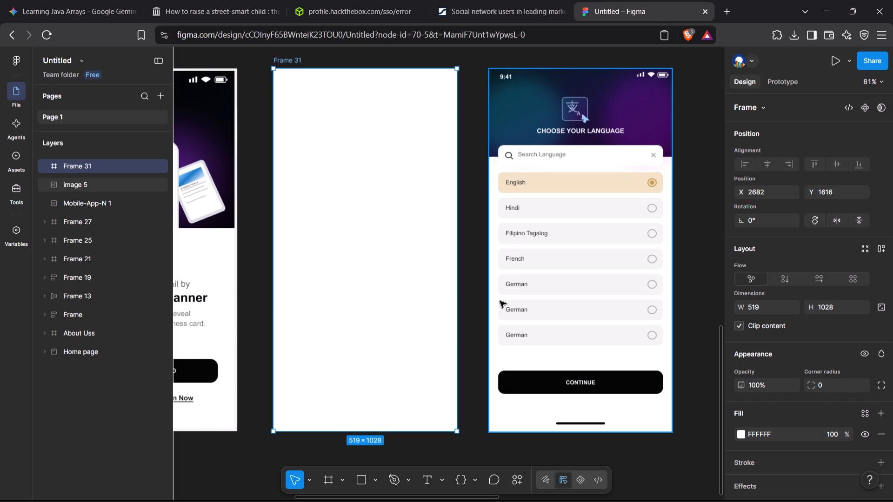
Check the blank frame's dimensions against the Choose Your Language image again, and clear the selection.
click(322, 294)
click(356, 314)
click(356, 314)
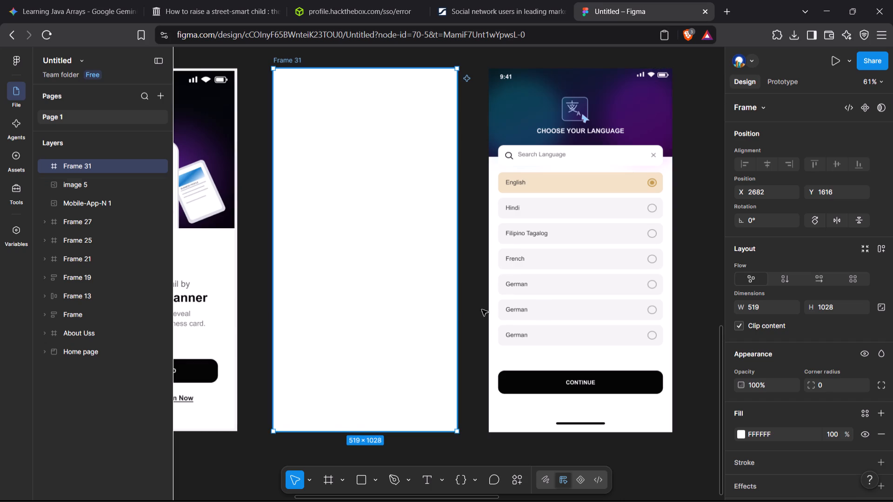
click(575, 302)
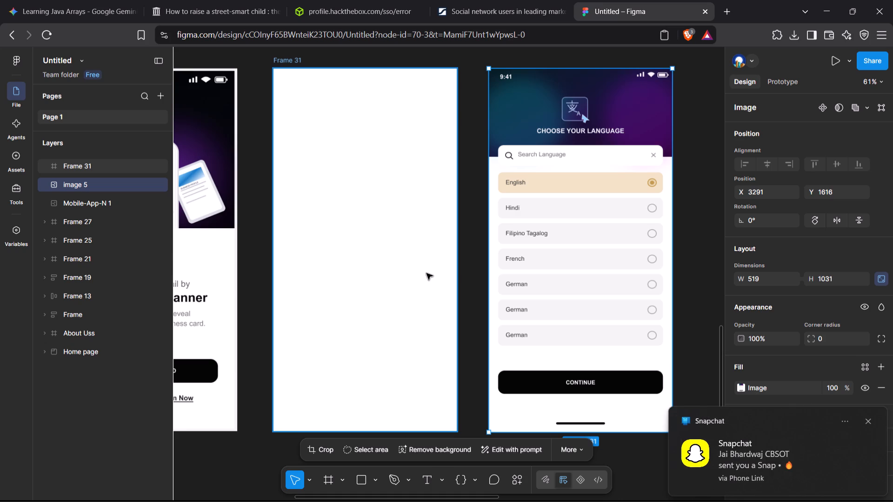
click(866, 422)
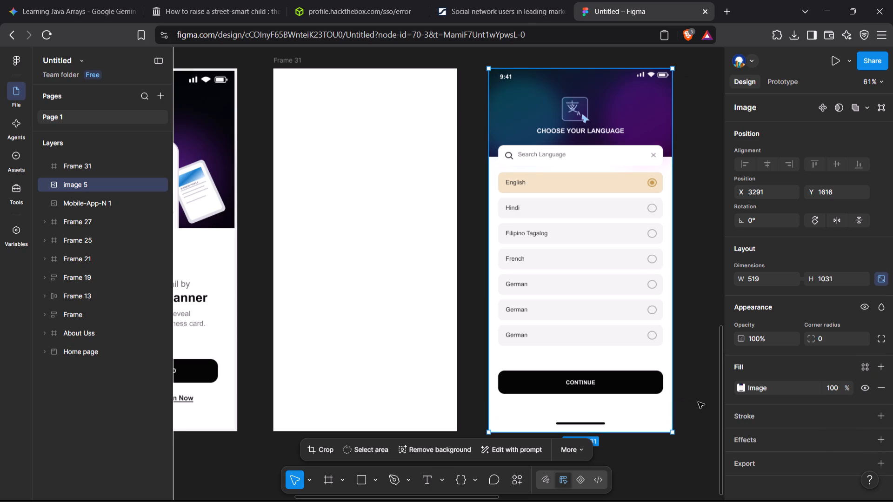
click(698, 402)
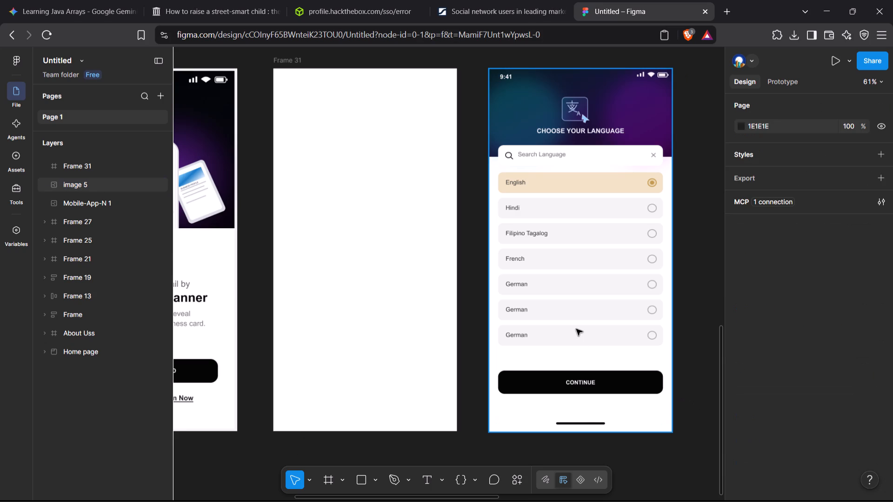
double_click(576, 329)
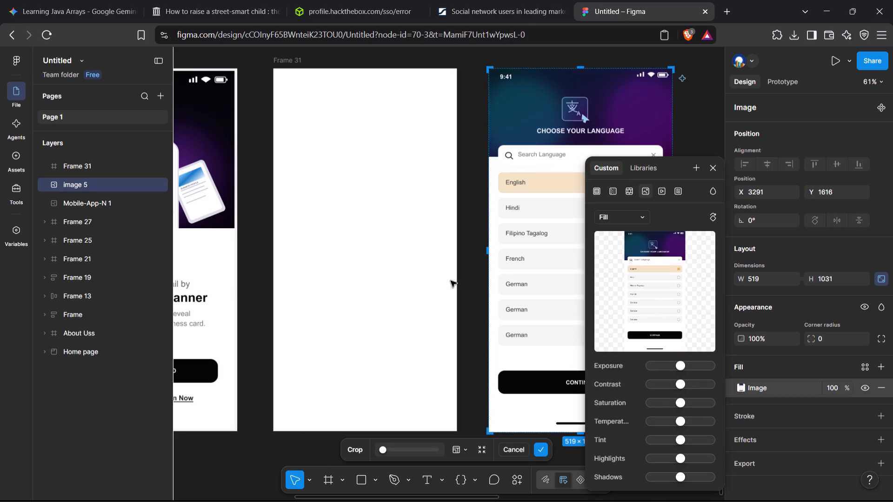
click(411, 264)
click(411, 264)
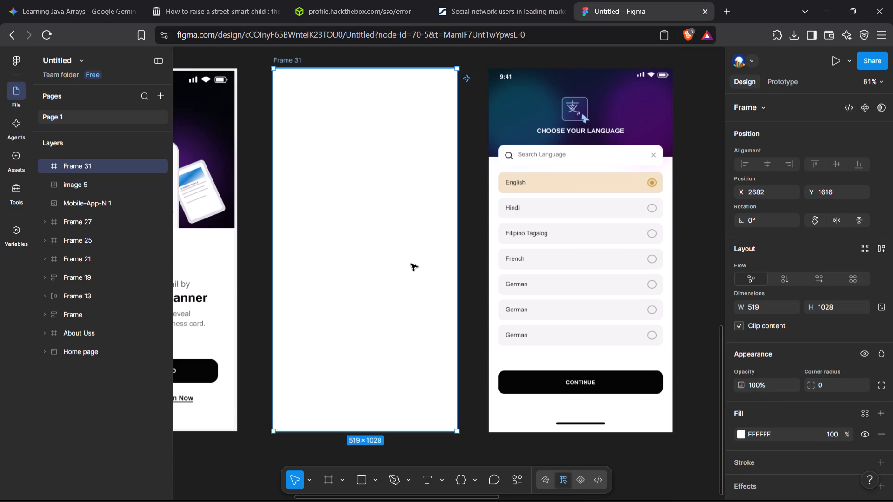
click(475, 272)
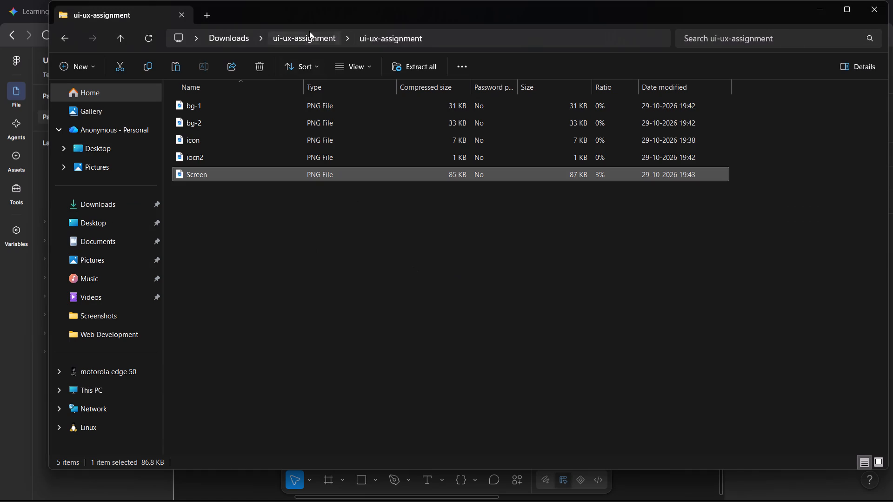
Open the figma-assigment folder in the ui-ux-project (1) archive in Downloads and preview the Mobile-App-N image.
click(306, 40)
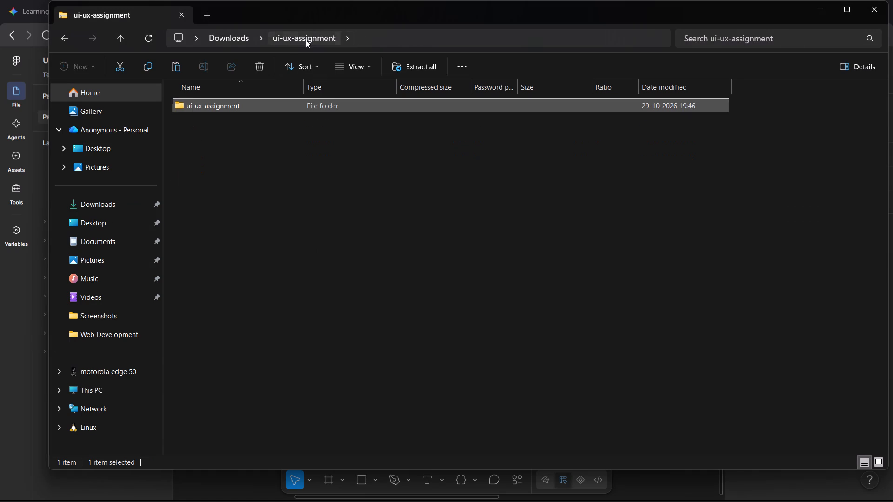
click(236, 36)
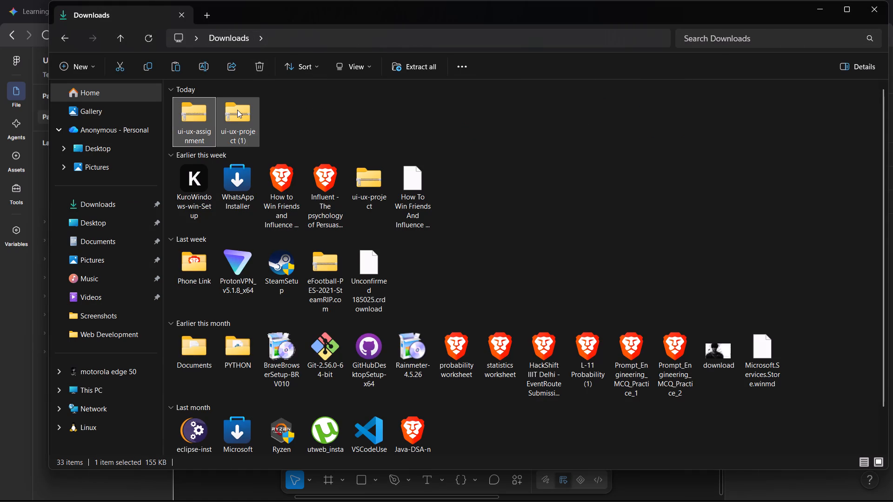
click(237, 110)
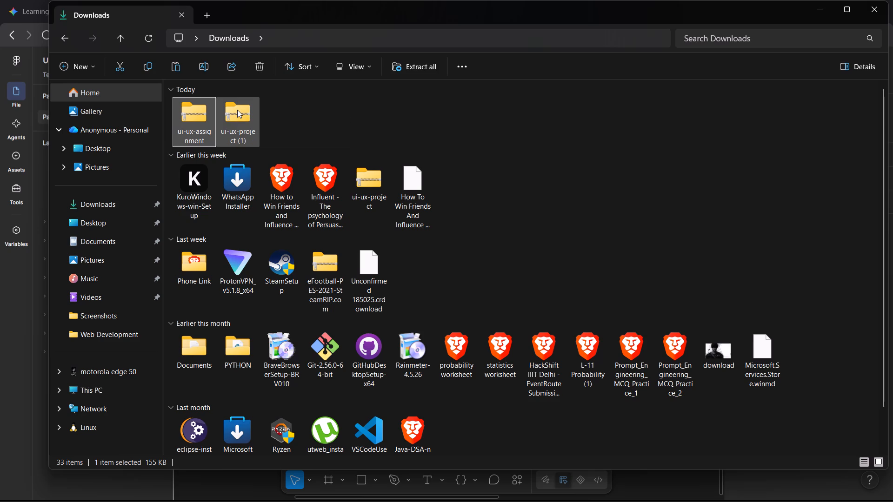
double_click(237, 110)
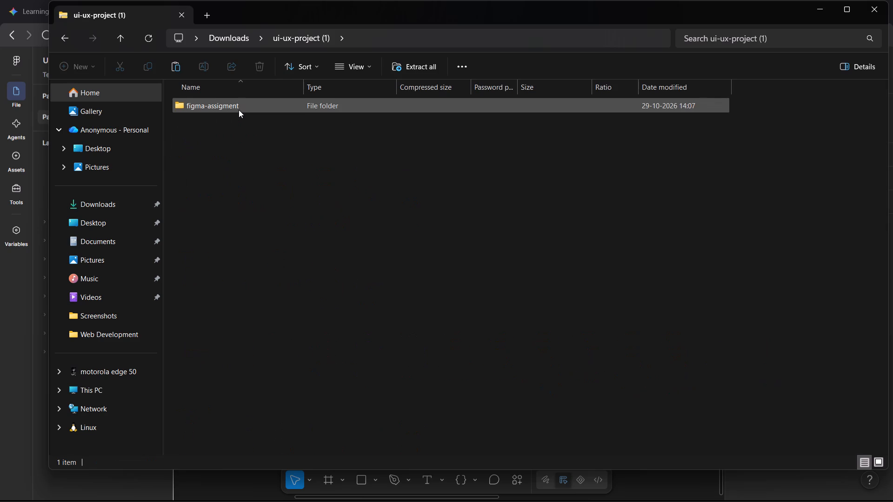
click(239, 110)
click(253, 109)
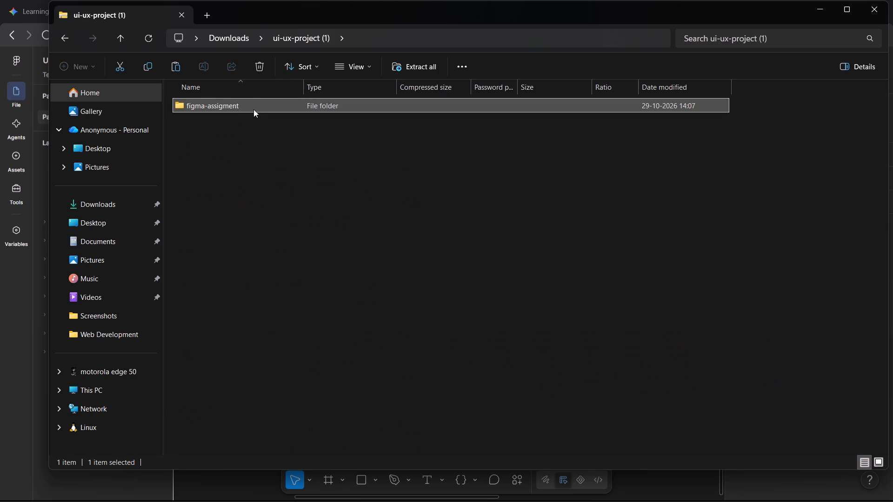
double_click(252, 104)
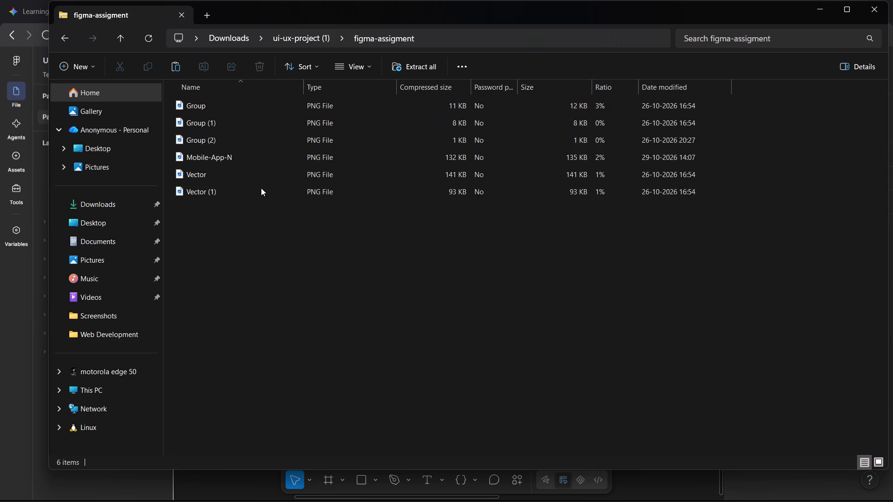
click(272, 160)
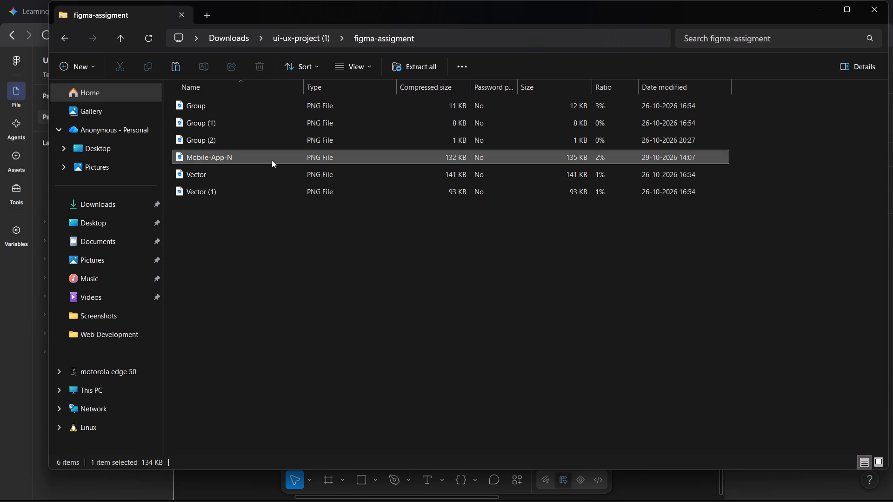
double_click(272, 160)
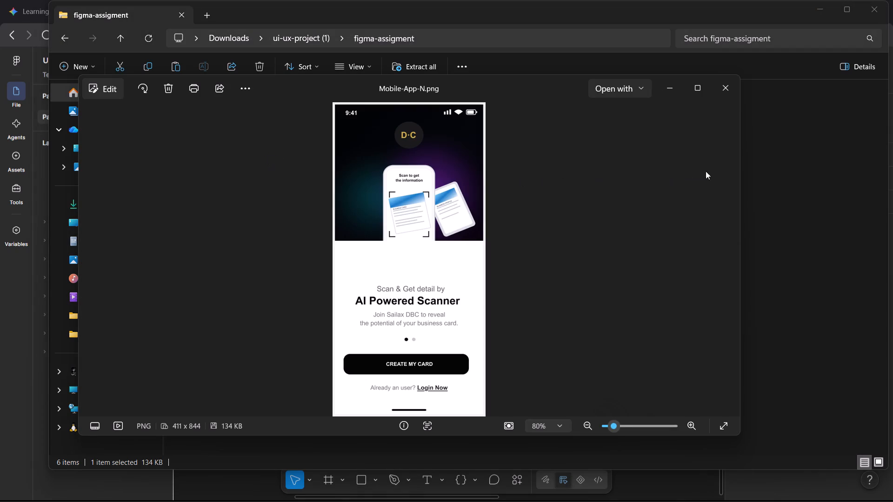
click(727, 85)
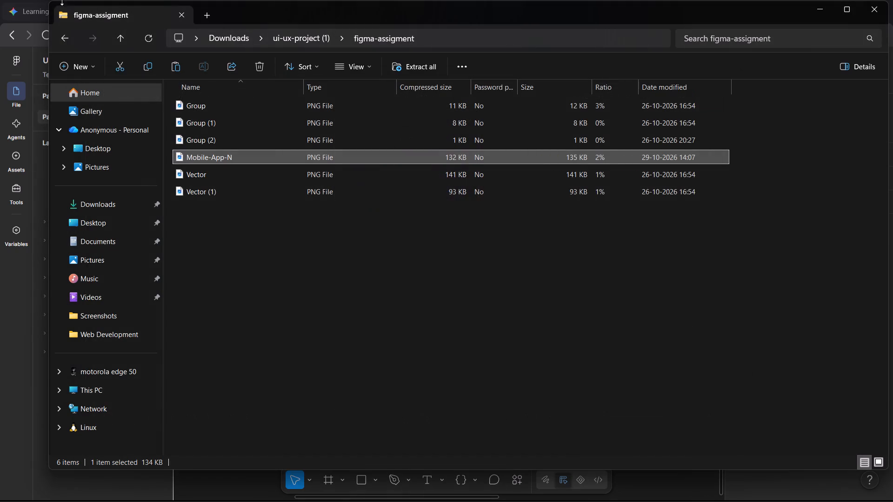
Return to the ui-ux-assignment archive in Downloads and open the Screen image from its inner folder.
click(66, 33)
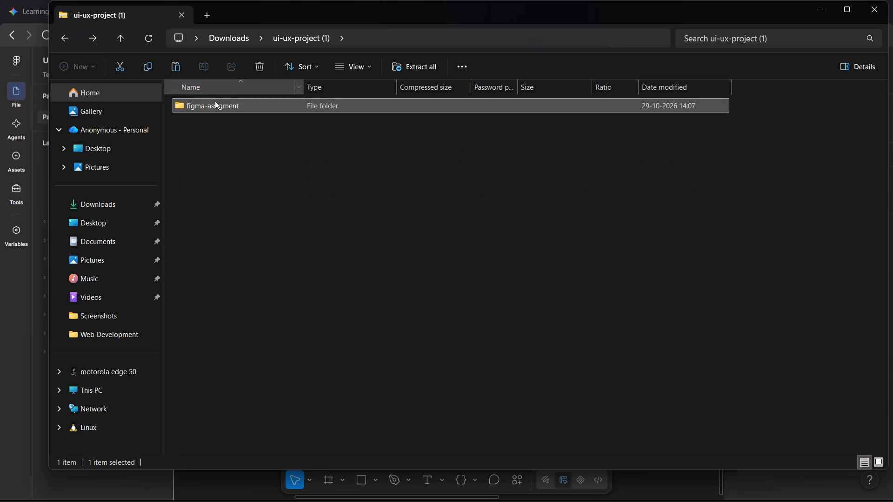
click(64, 33)
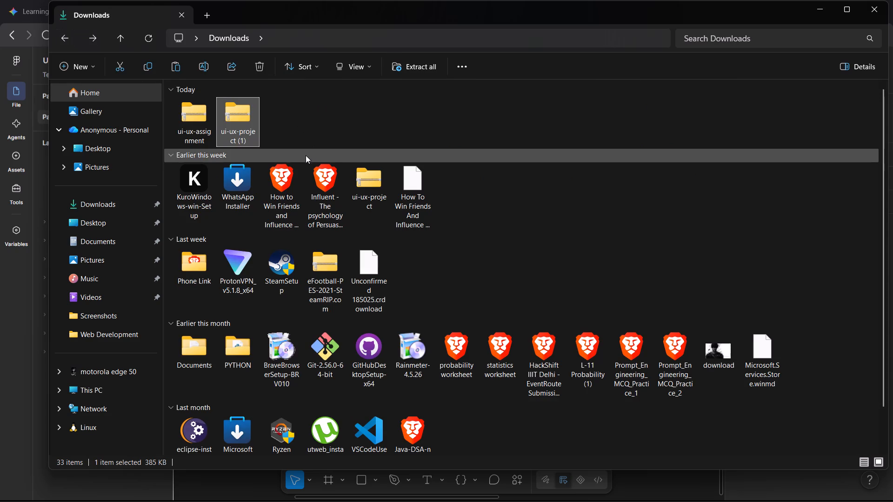
click(200, 121)
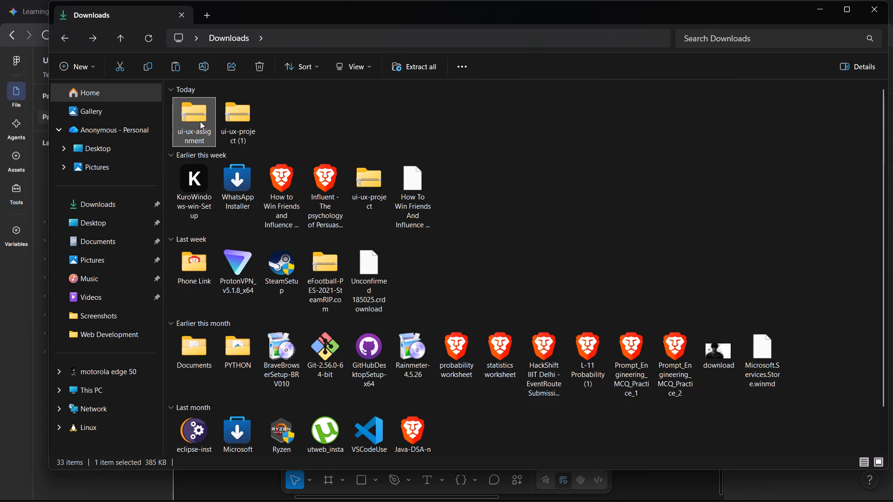
click(200, 121)
click(200, 121)
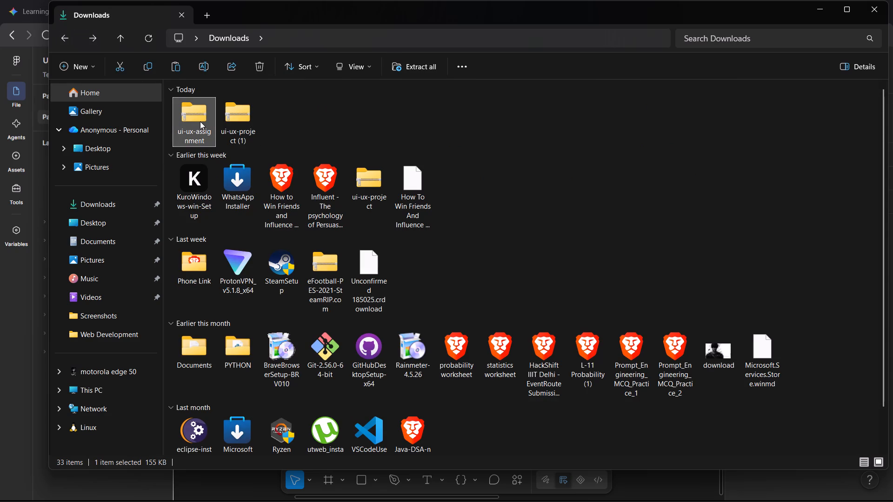
click(200, 121)
click(200, 121)
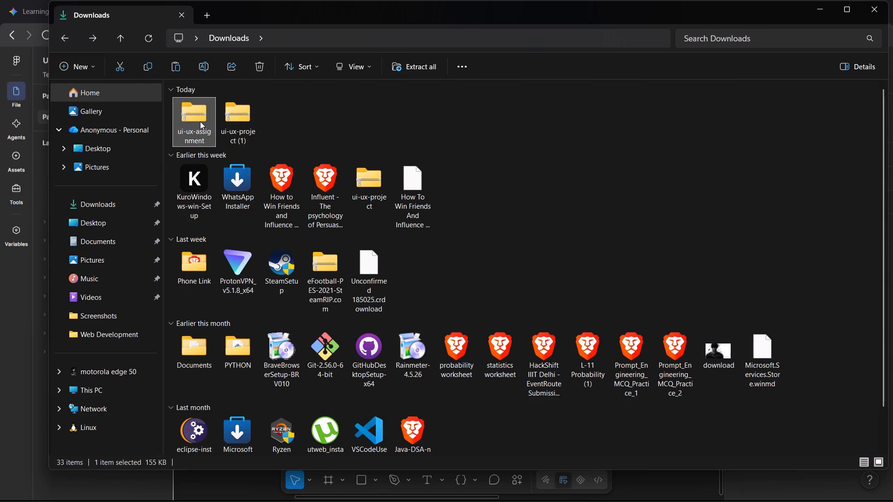
click(200, 121)
double_click(260, 105)
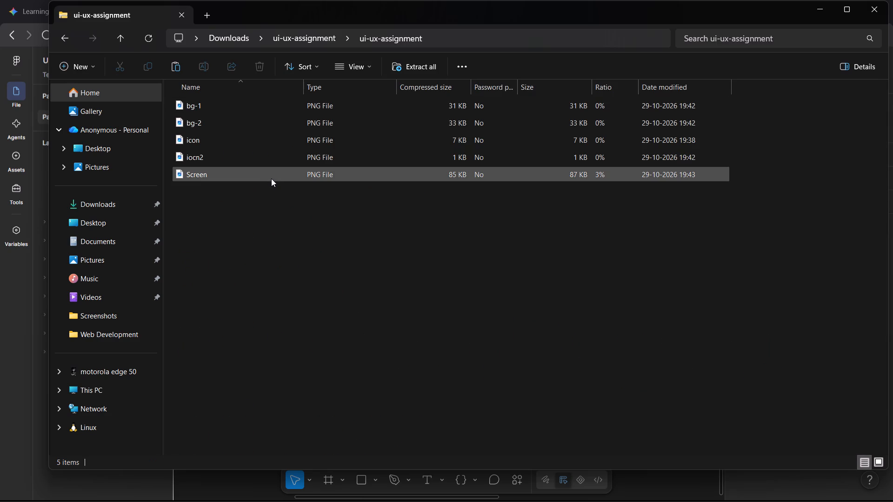
double_click(271, 178)
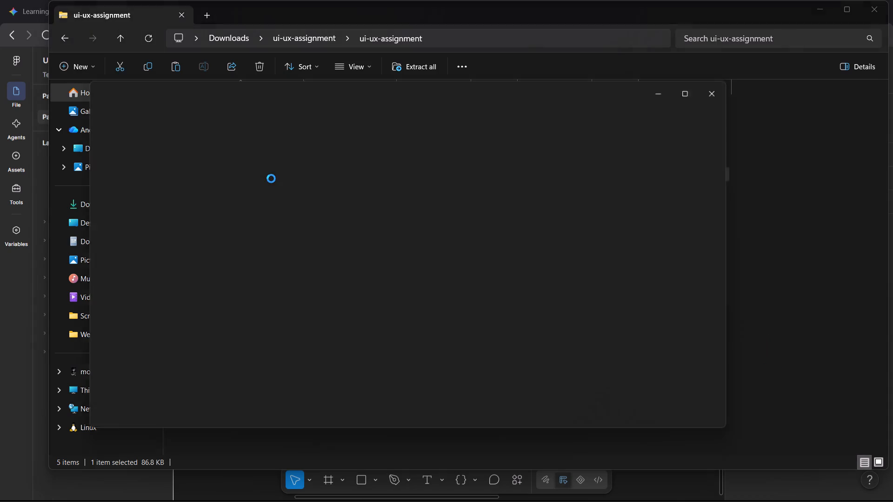
Close the Screen image, and preview the iocn2 and icon images from the inner ui-ux-assignment folder one after the other.
click(732, 80)
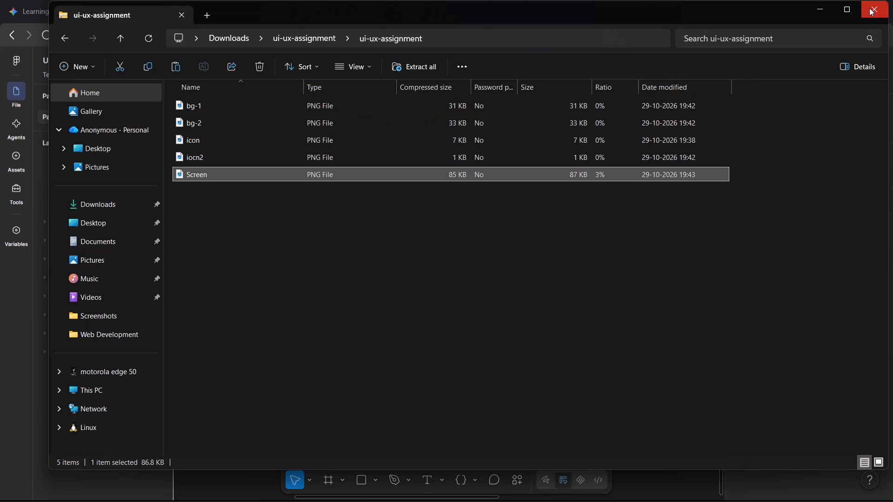
double_click(424, 151)
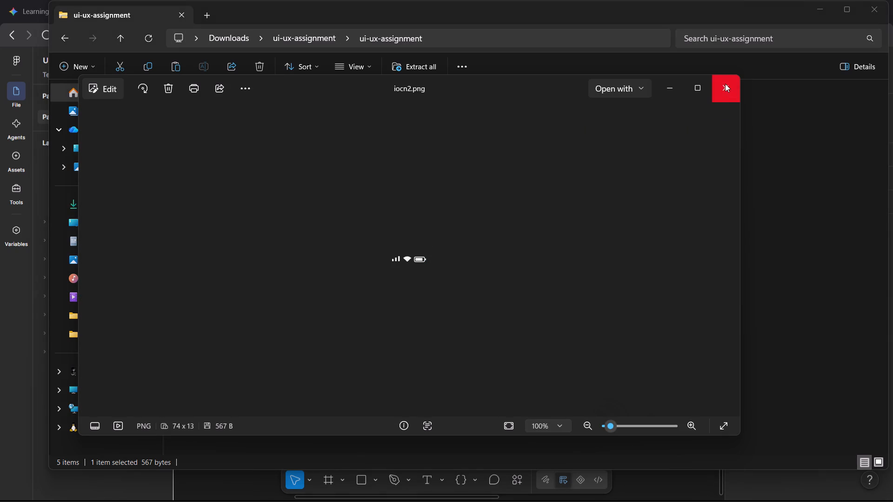
click(725, 84)
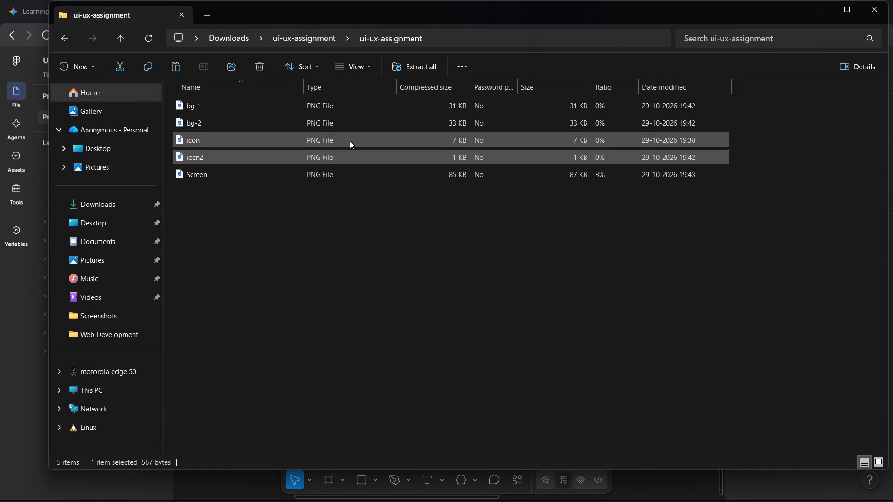
click(350, 141)
double_click(413, 139)
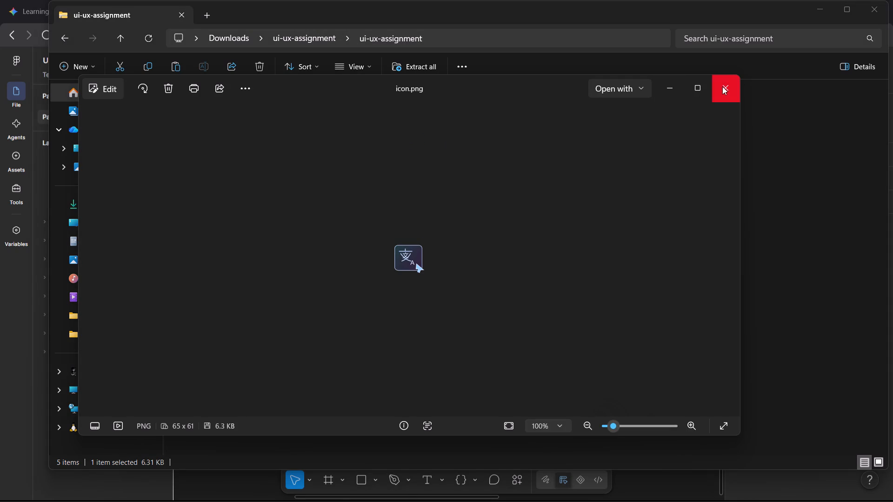
click(715, 93)
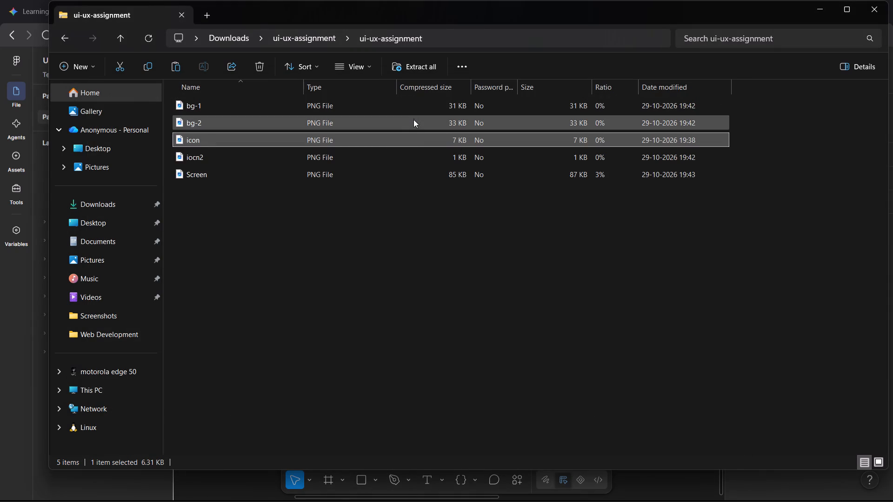
Preview the bg-2 and bg-1 background images in the ui-ux-assignment folder, and close File Explorer to return to Figma.
double_click(413, 123)
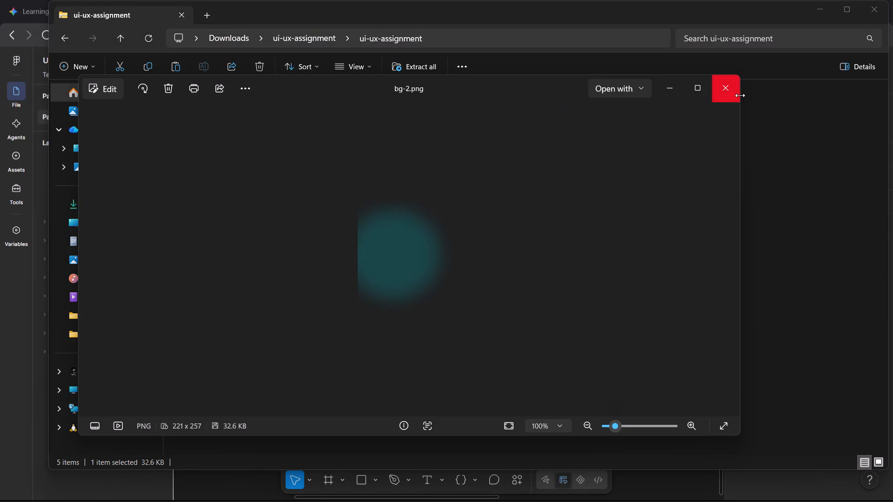
click(721, 83)
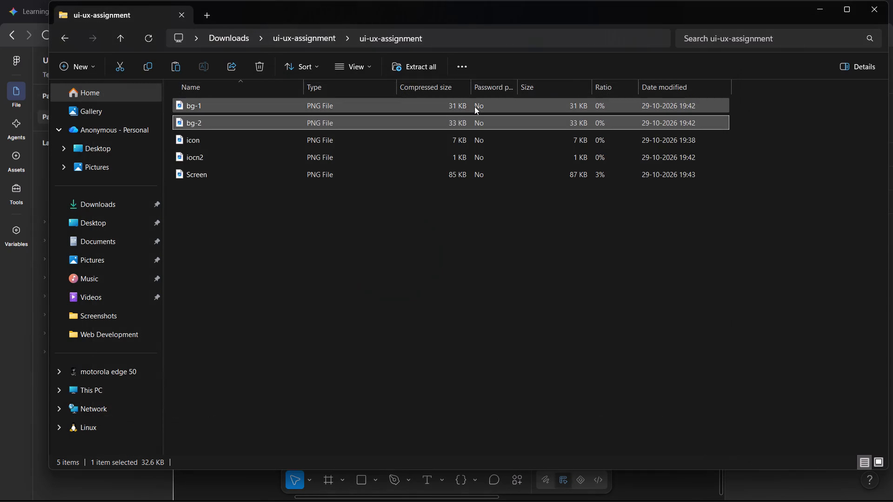
click(473, 106)
double_click(388, 99)
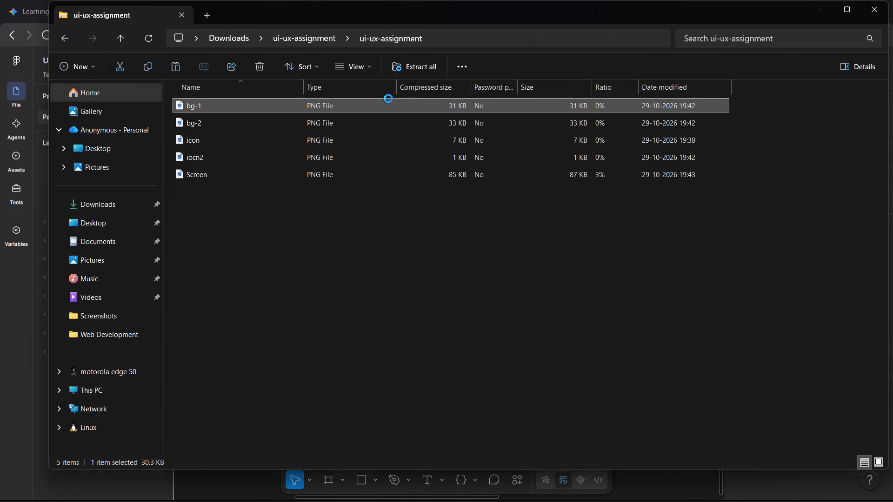
click(723, 87)
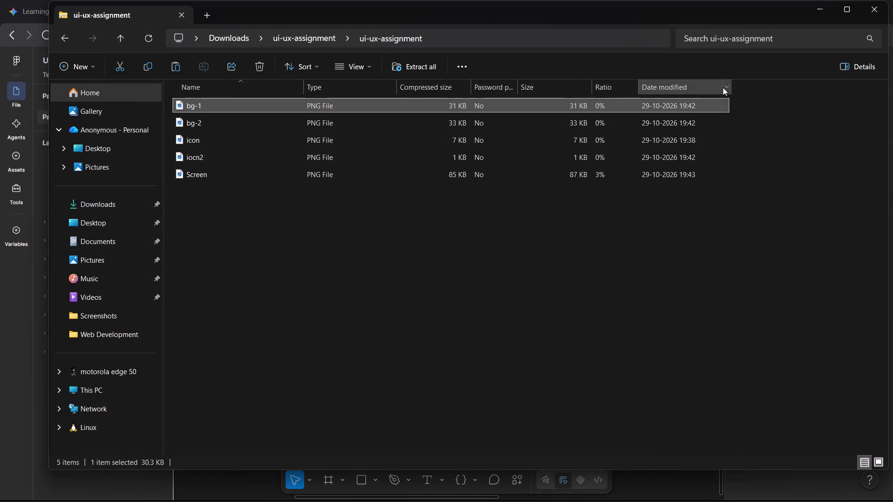
click(880, 8)
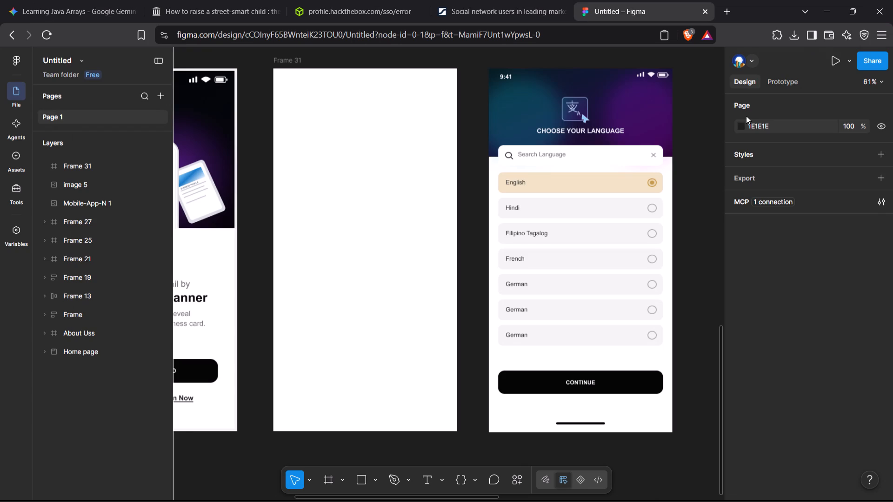
Compare the blank frame's position and dimensions with those of the Choose Your Language image.
click(695, 180)
scroll(695, 180, left, 1)
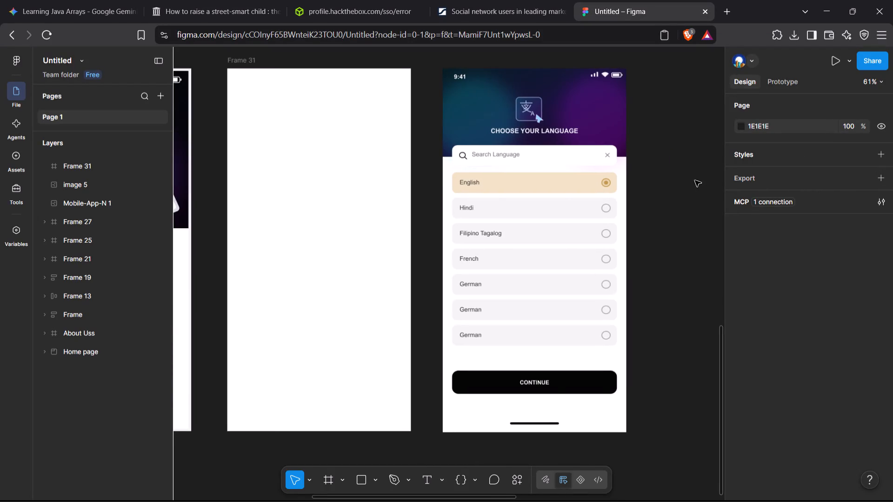
click(411, 173)
click(552, 205)
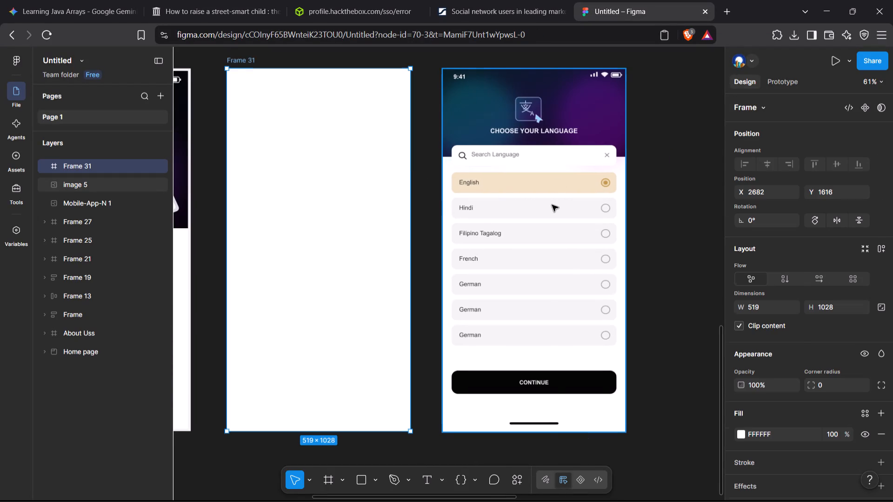
click(660, 231)
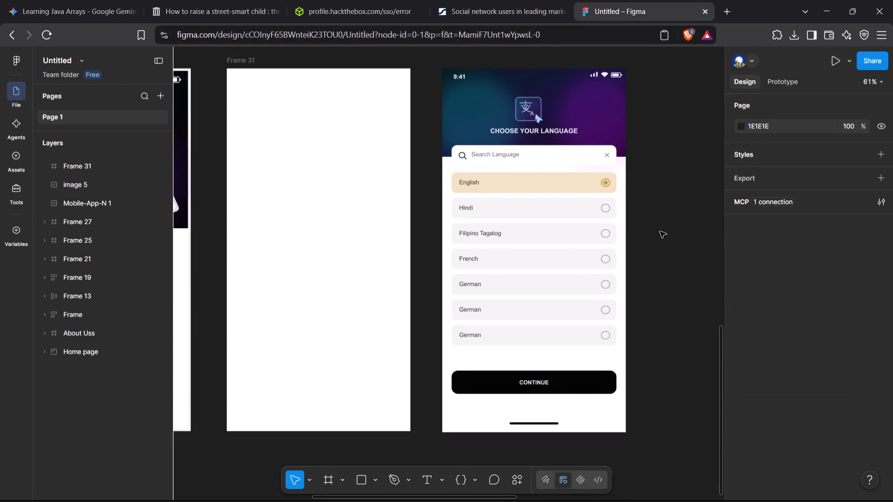
scroll(660, 231, left, 1)
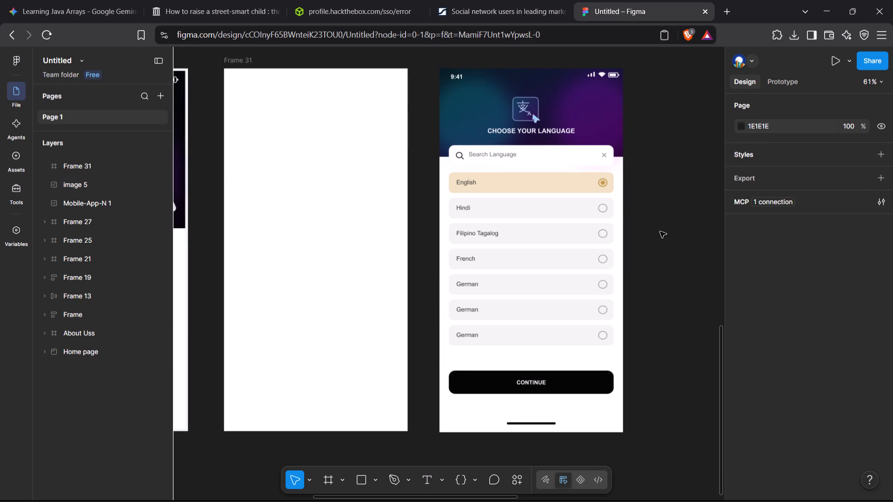
scroll(660, 231, left, 1)
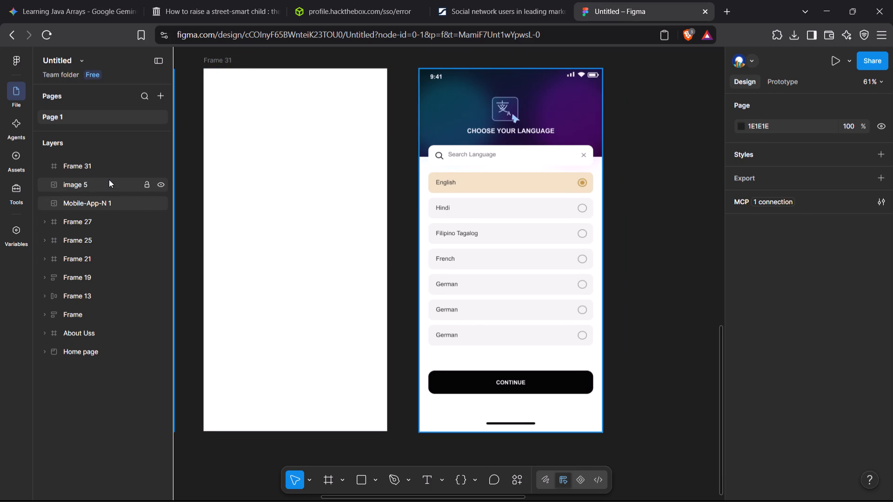
click(210, 203)
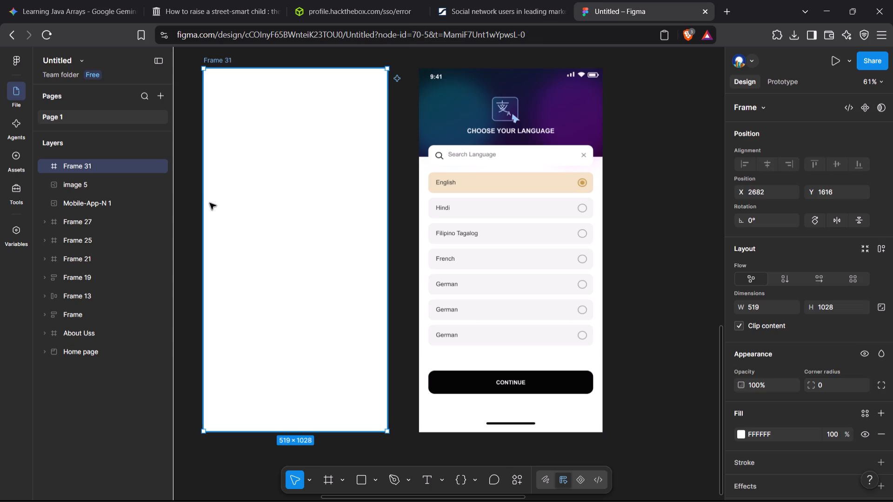
click(494, 141)
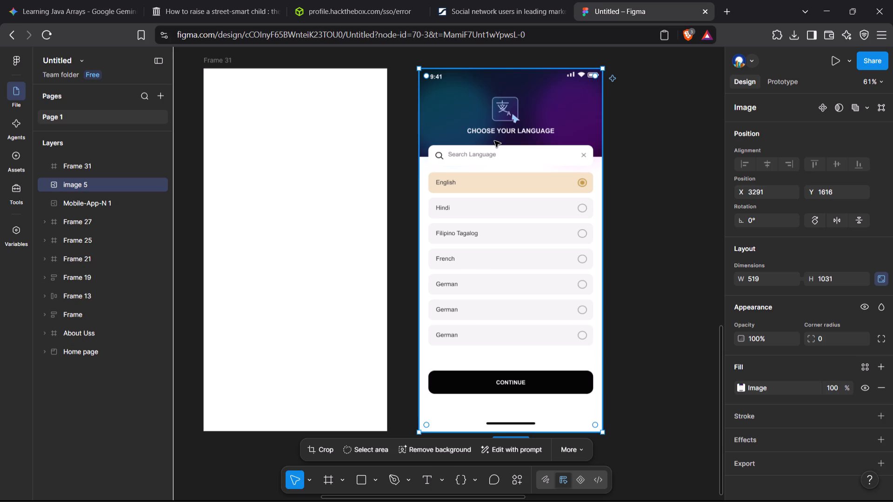
click(364, 144)
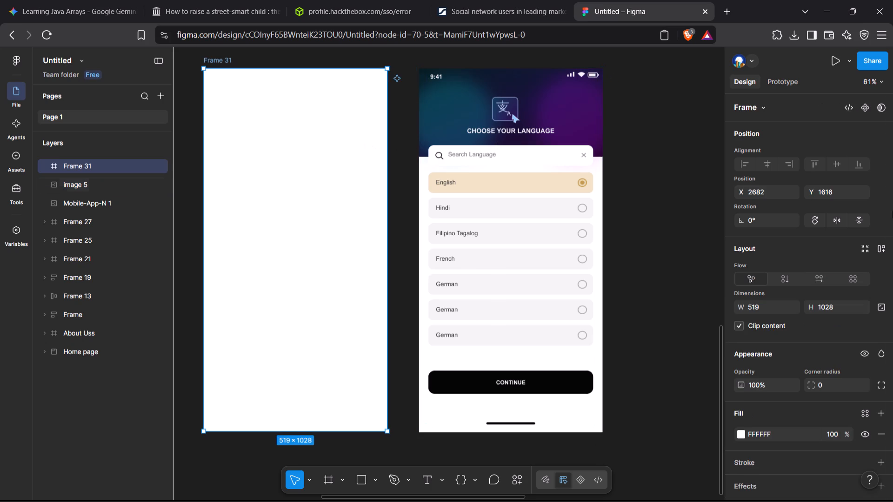
Set the Choose Your Language image's height to 1028 to match the blank frame, keeping its proportions locked.
click(579, 185)
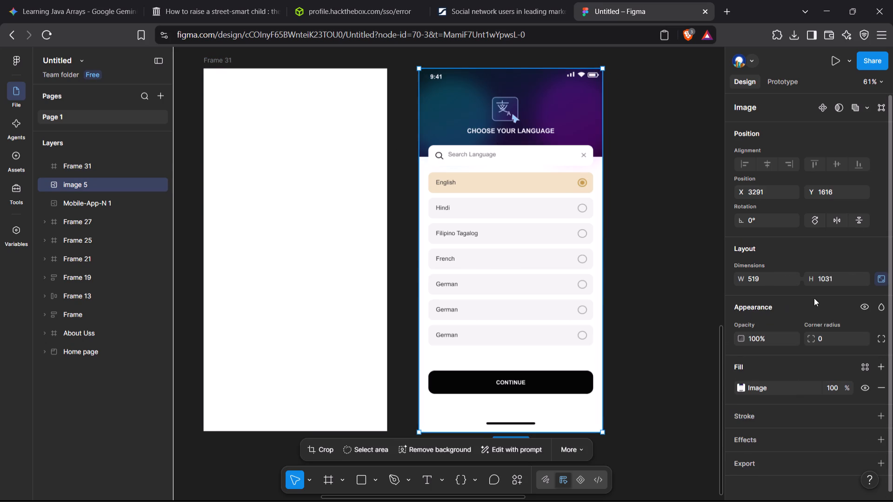
click(834, 280)
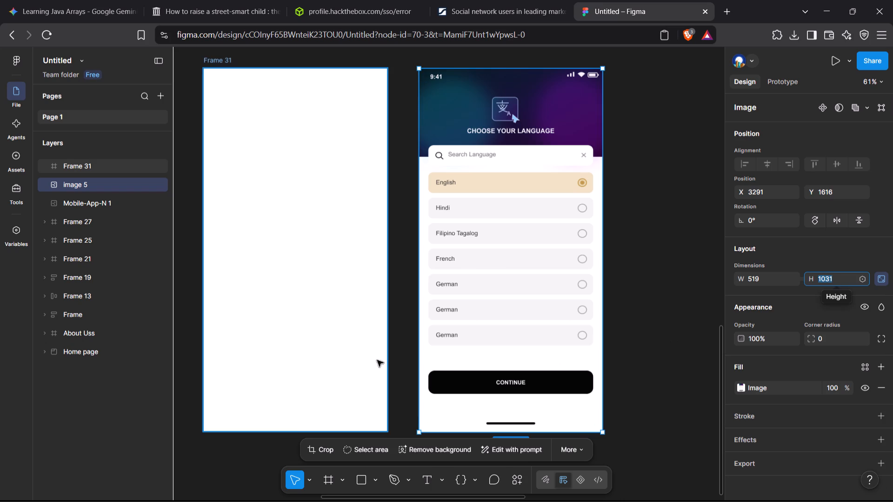
click(288, 304)
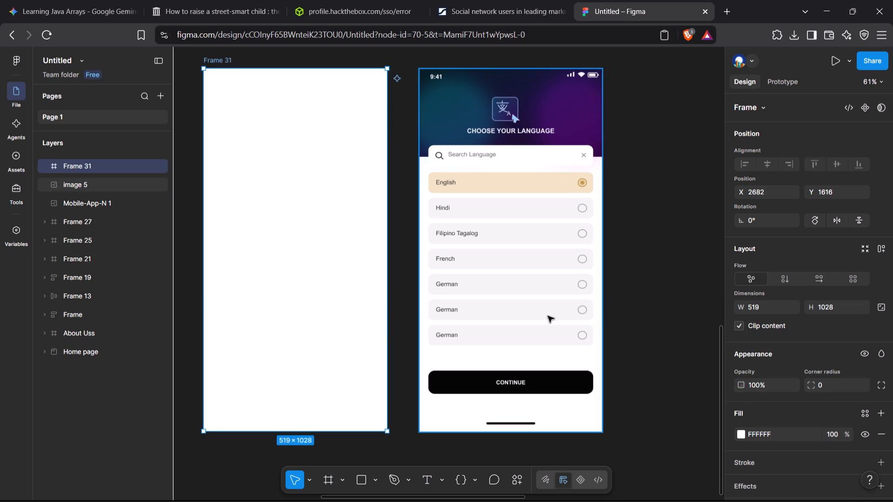
click(592, 312)
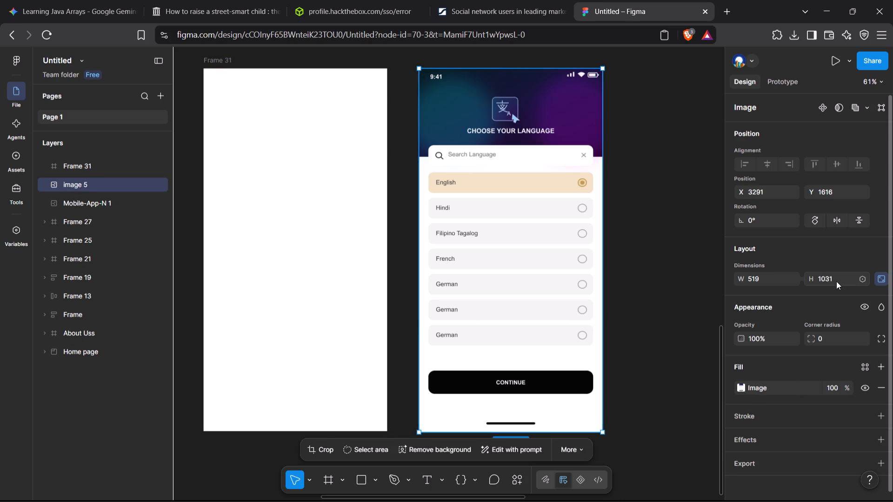
click(836, 281)
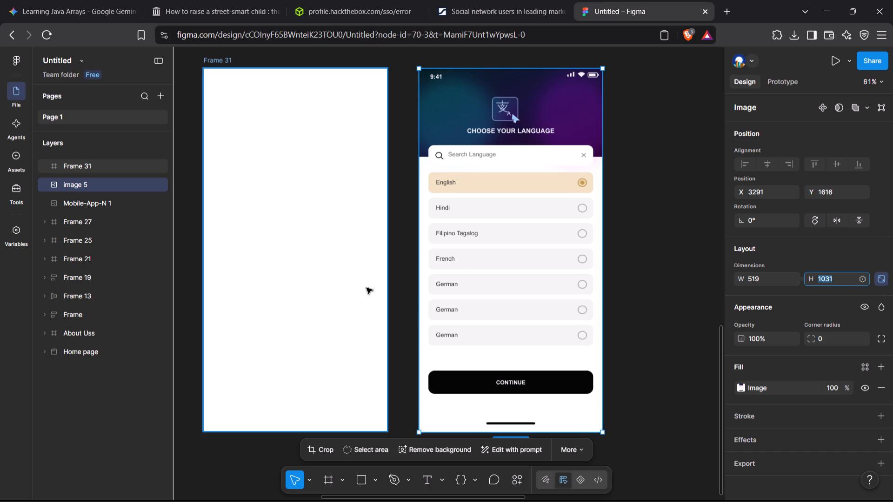
click(367, 288)
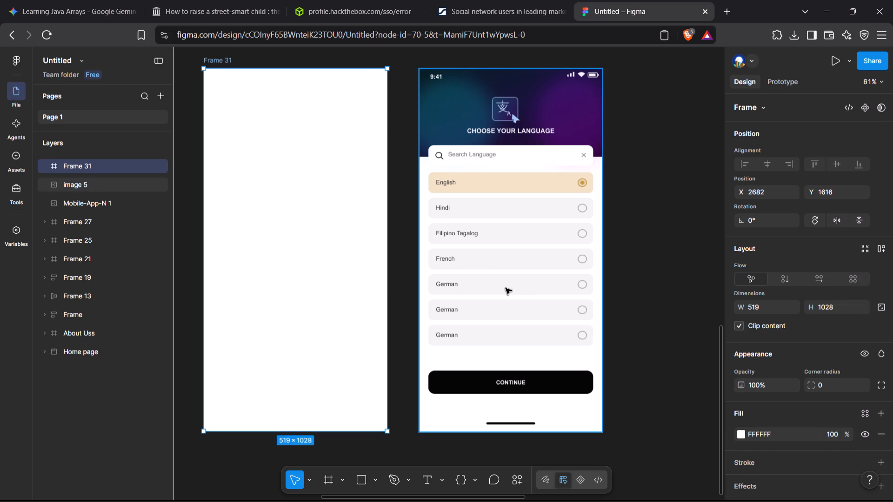
click(504, 288)
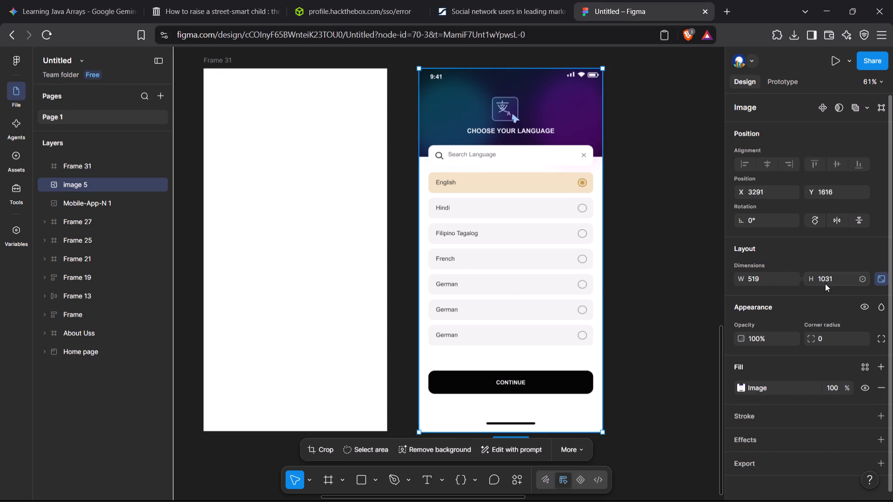
click(836, 278)
click(836, 278)
key(BackSpace)
key(BackSpace)
text(28)
key(Return)
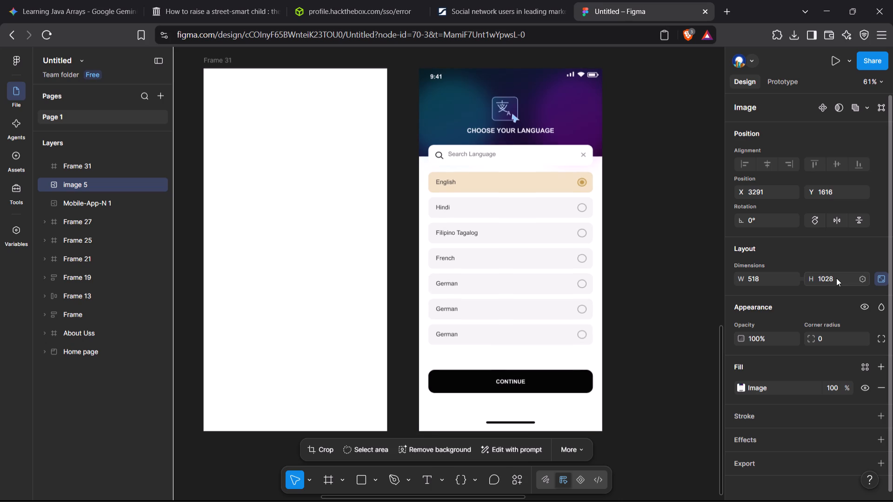
Check the resized Choose Your Language image's dimensions against the blank frame.
click(353, 226)
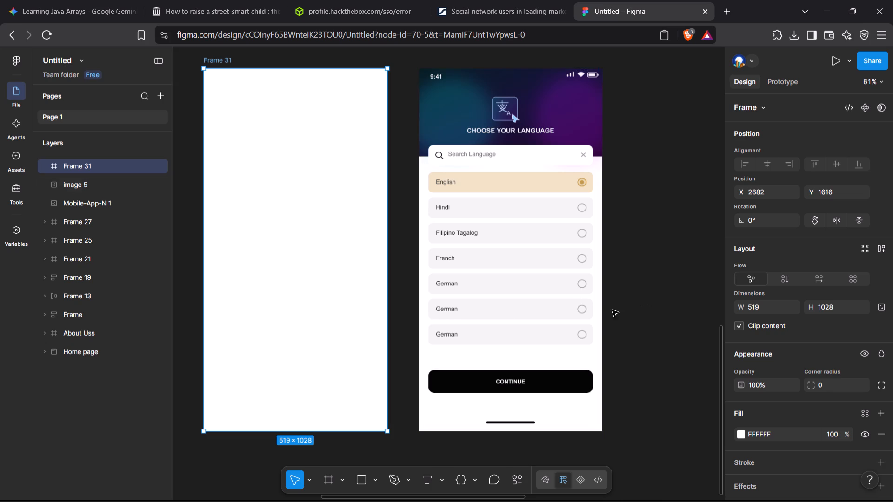
click(347, 291)
click(504, 289)
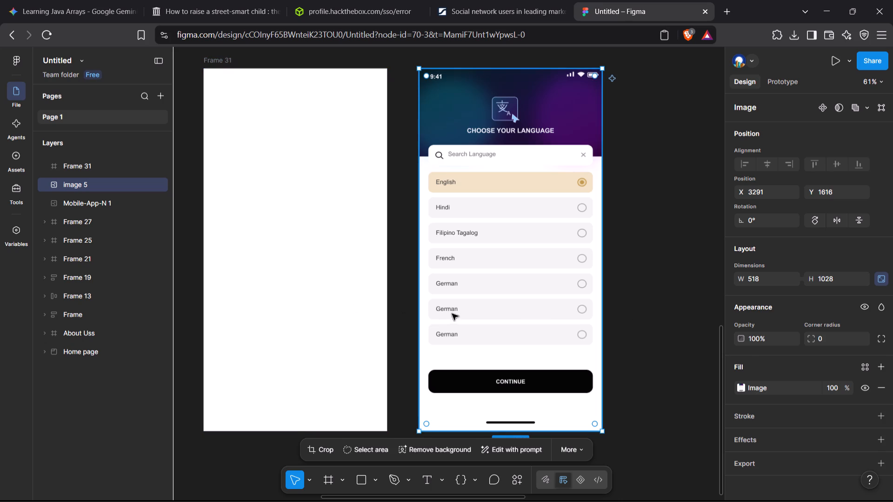
click(377, 279)
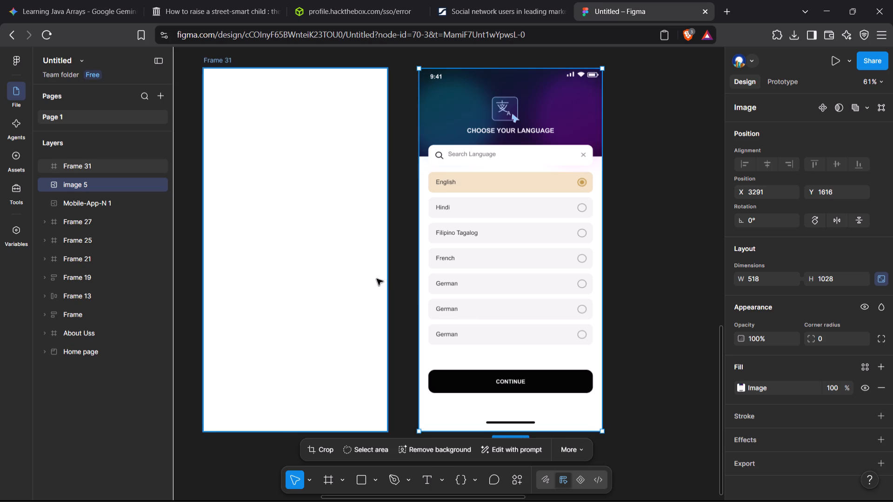
click(473, 274)
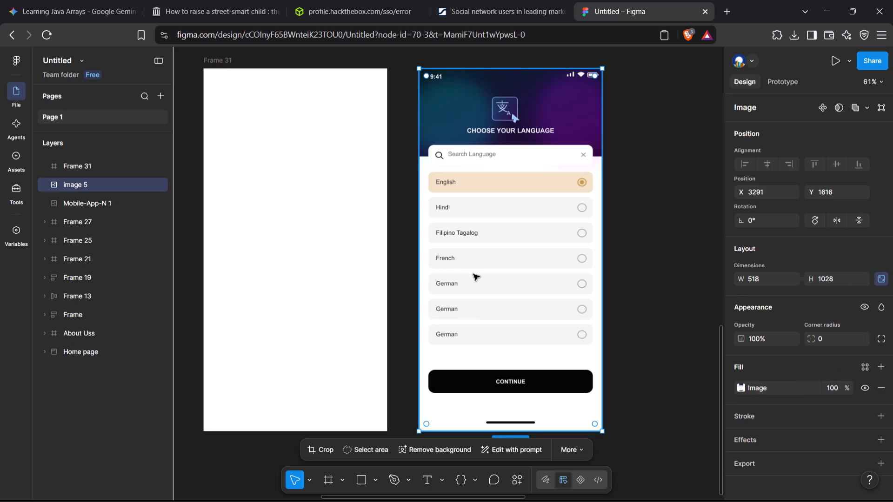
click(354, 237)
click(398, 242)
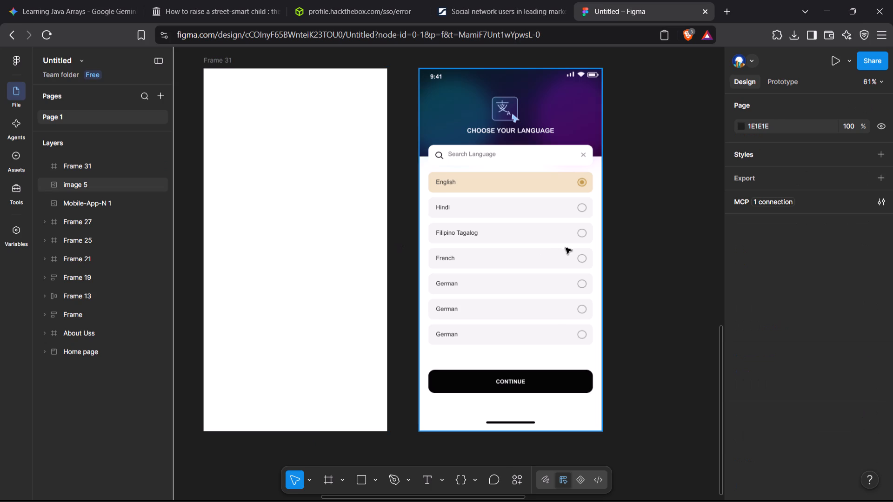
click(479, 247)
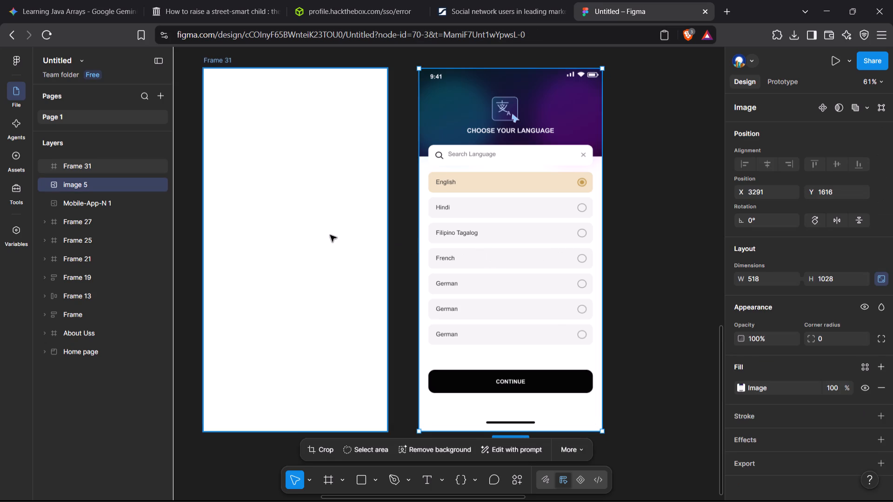
Draw a 519 × 256 header frame inside the blank frame, spanning its full width from the top edge.
click(330, 235)
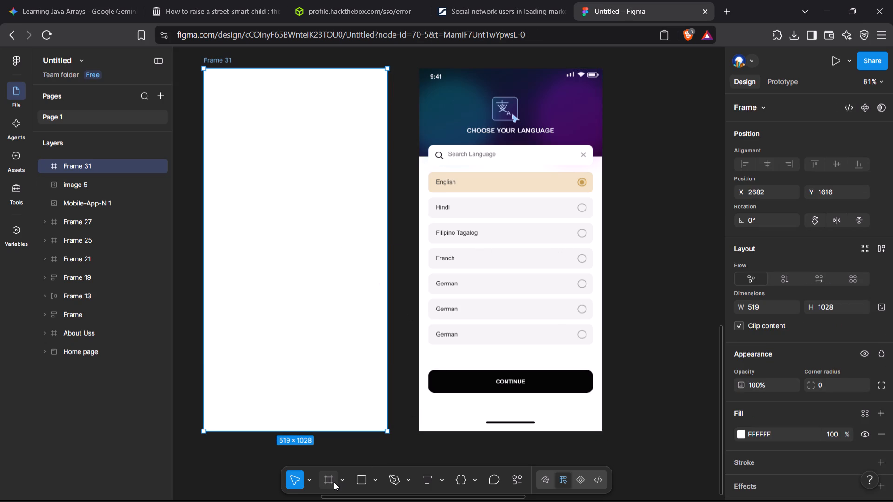
click(334, 482)
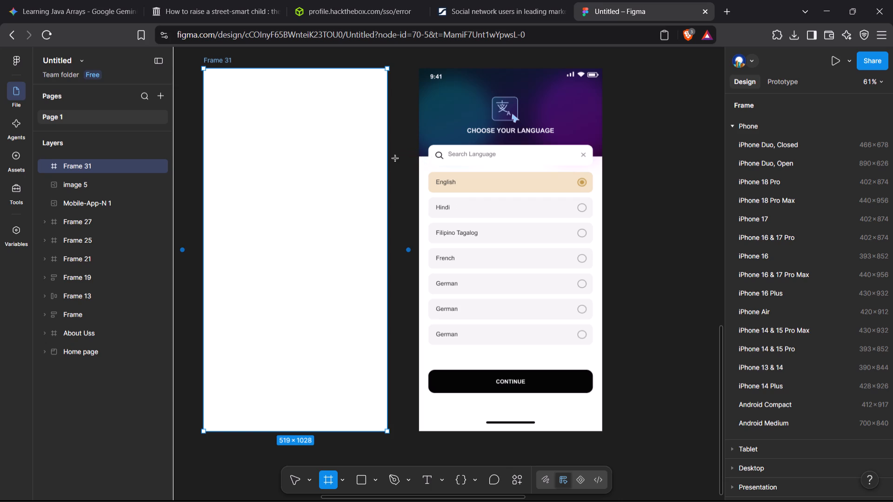
drag(387, 159, 386, 159)
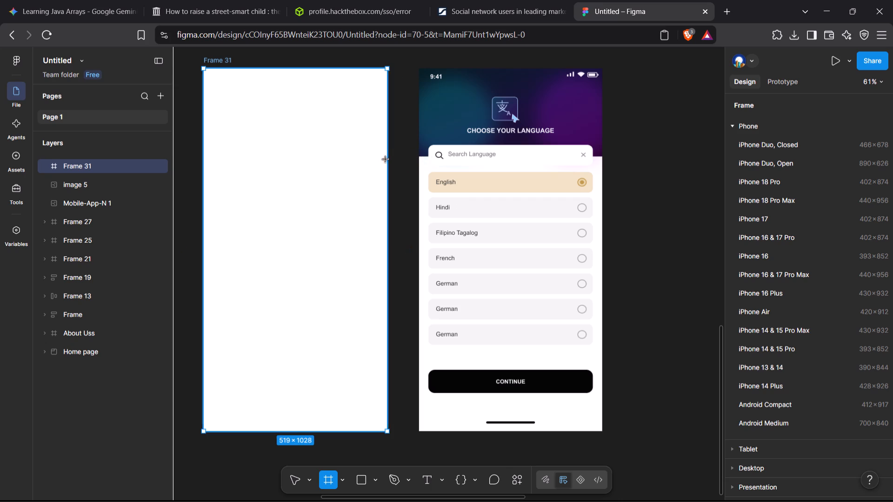
drag(386, 159, 209, 71)
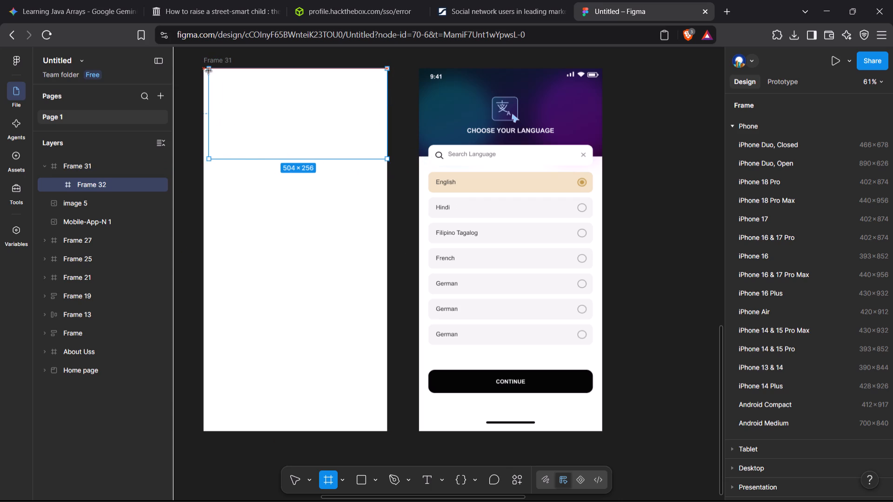
drag(209, 71, 205, 69)
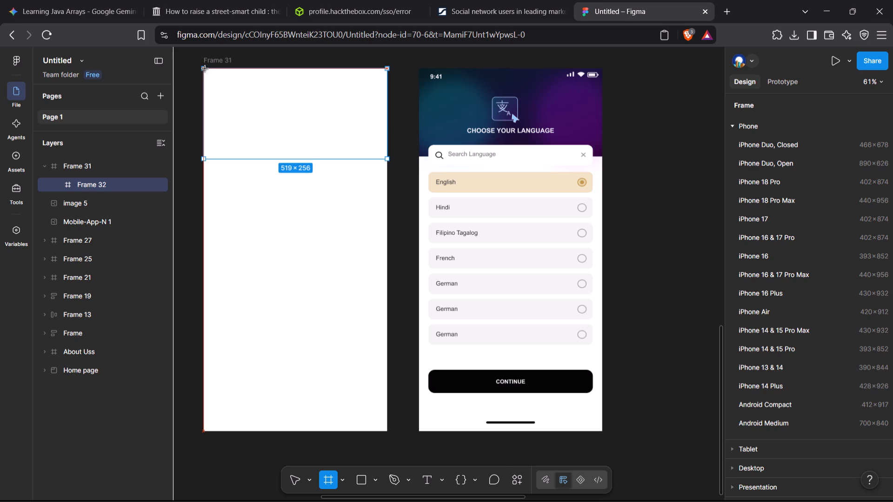
drag(205, 69, 205, 69)
drag(205, 69, 205, 69)
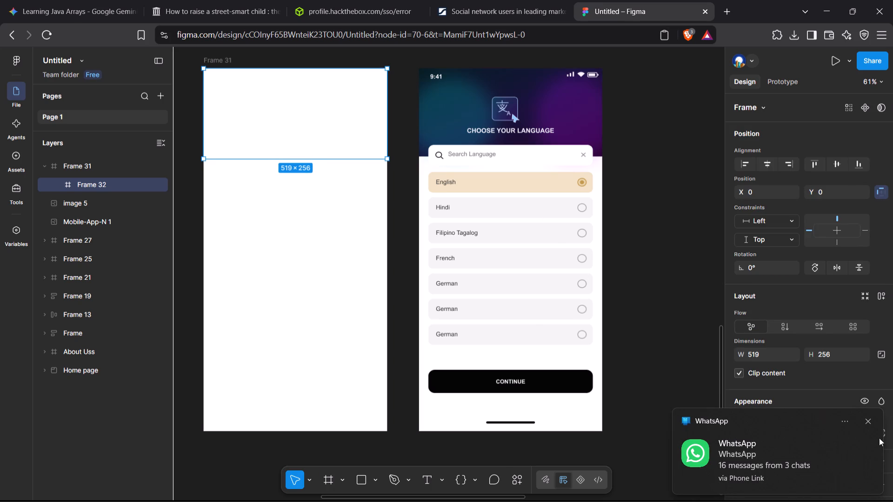
click(868, 422)
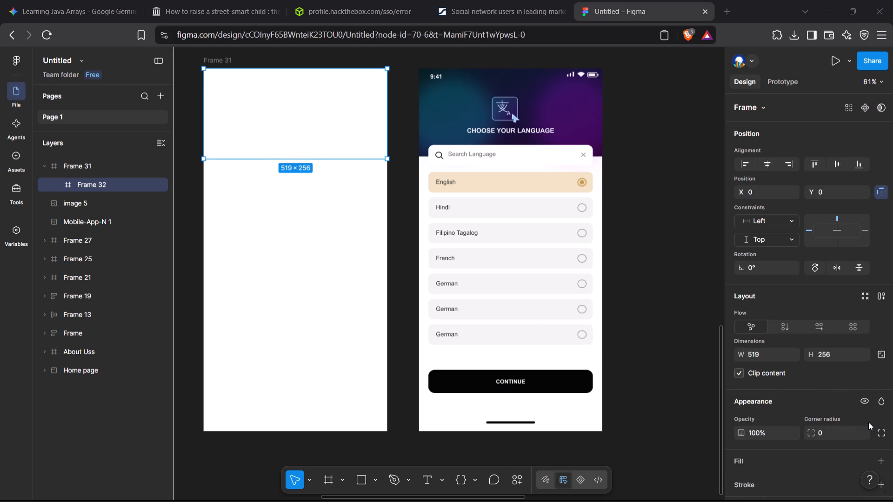
Fill the new header frame with dark blue 111633, sampled from the Choose Your Language image's header, and deselect it.
click(762, 453)
scroll(762, 453, down, 1)
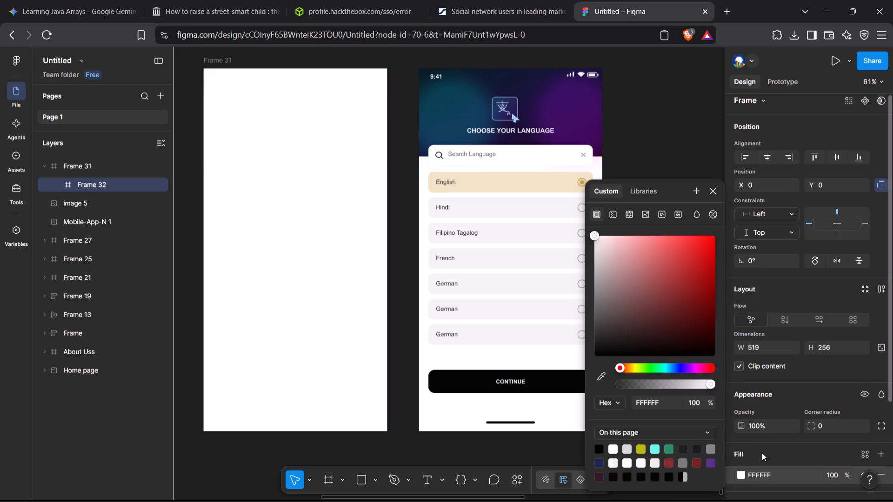
scroll(762, 453, down, 2)
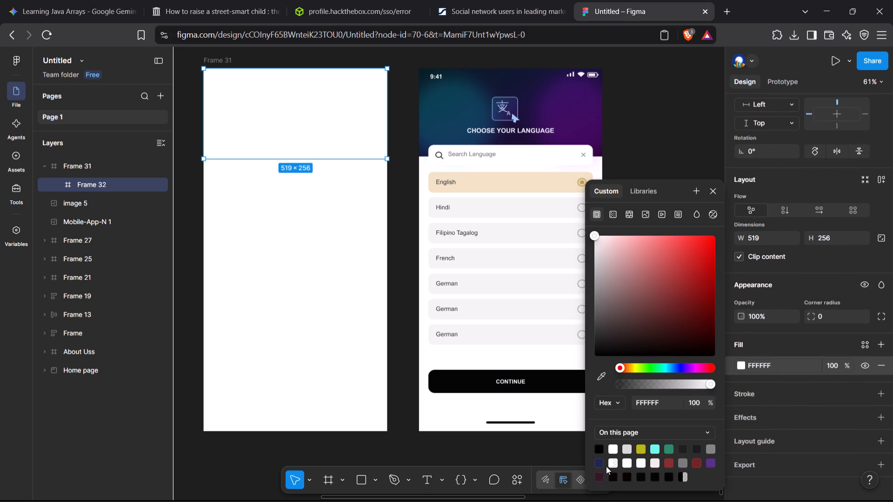
click(602, 380)
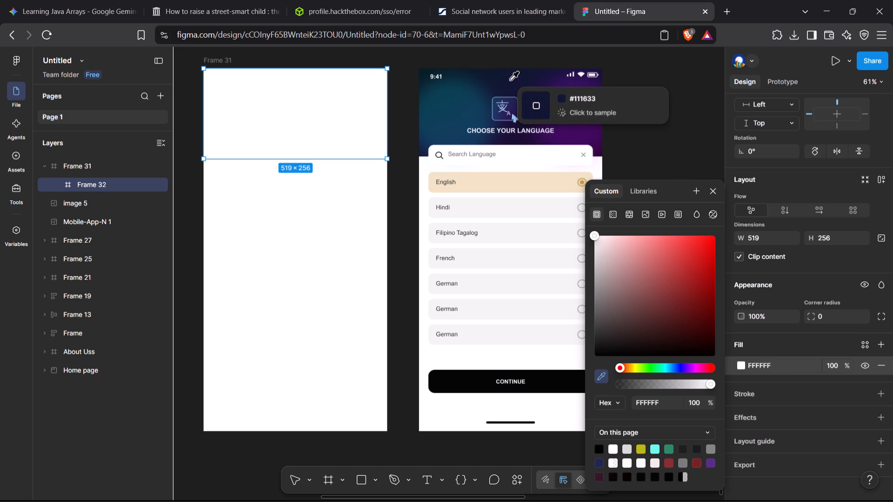
key(Return)
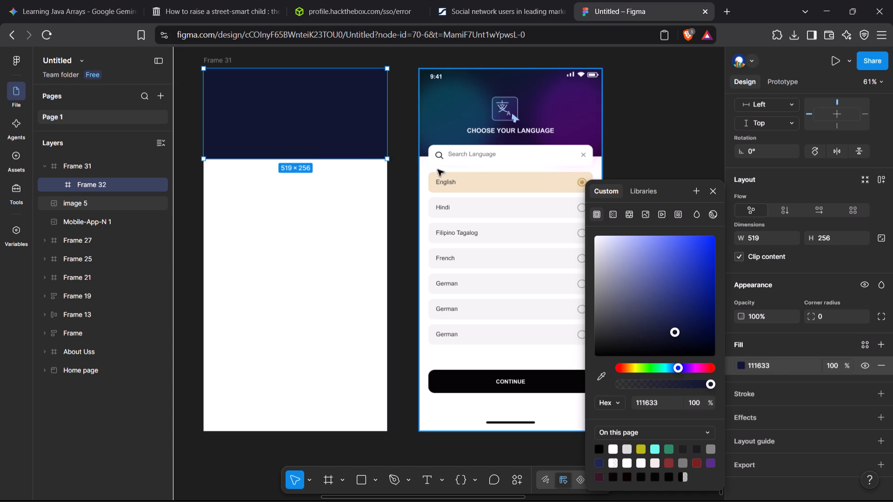
click(407, 143)
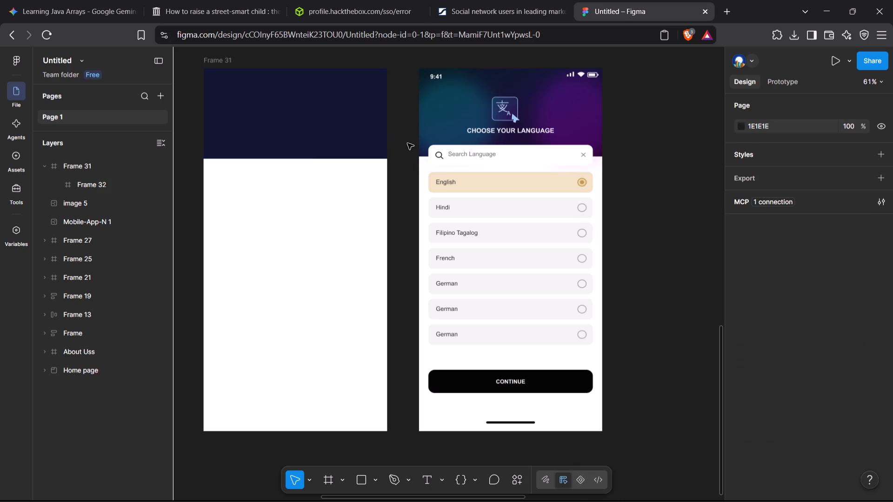
click(407, 143)
Collapse the outer frame's layers and compare the frame's dimensions with the Choose Your Language image.
click(340, 219)
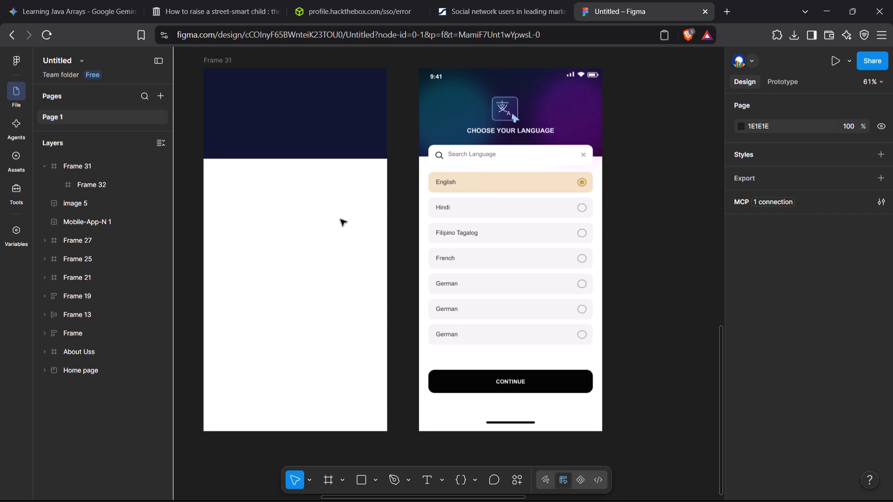
double_click(341, 219)
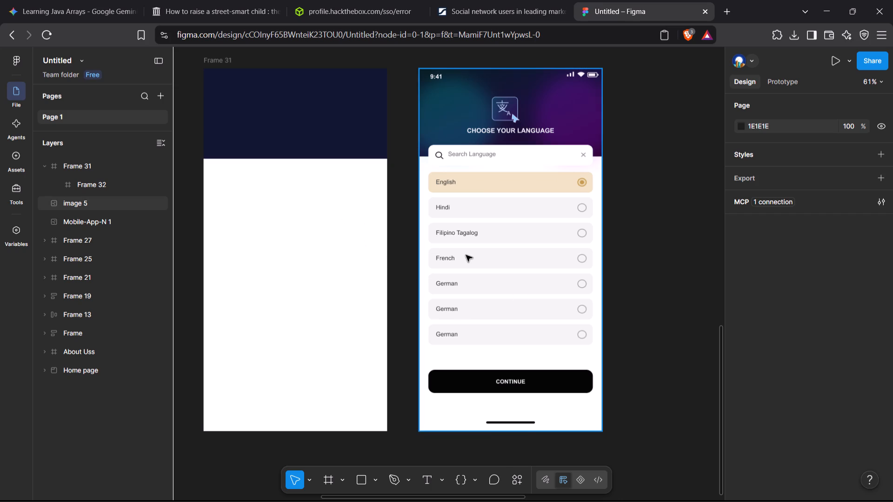
click(468, 255)
click(633, 242)
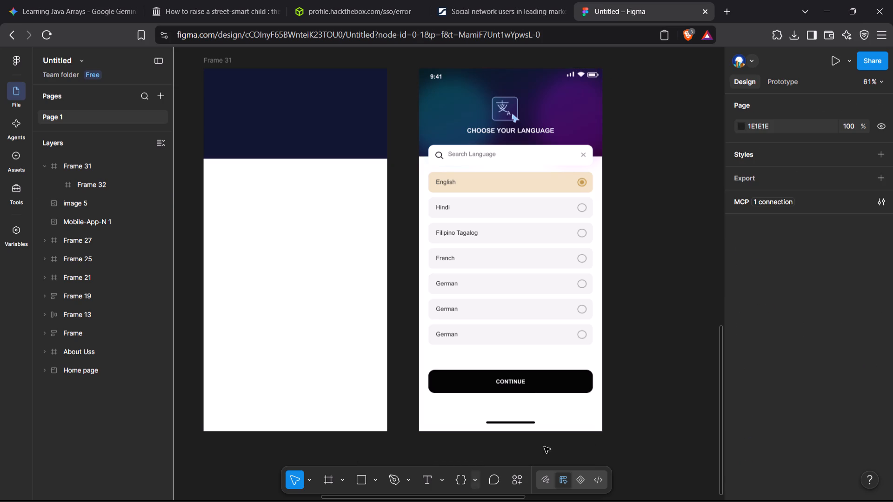
click(341, 272)
double_click(341, 272)
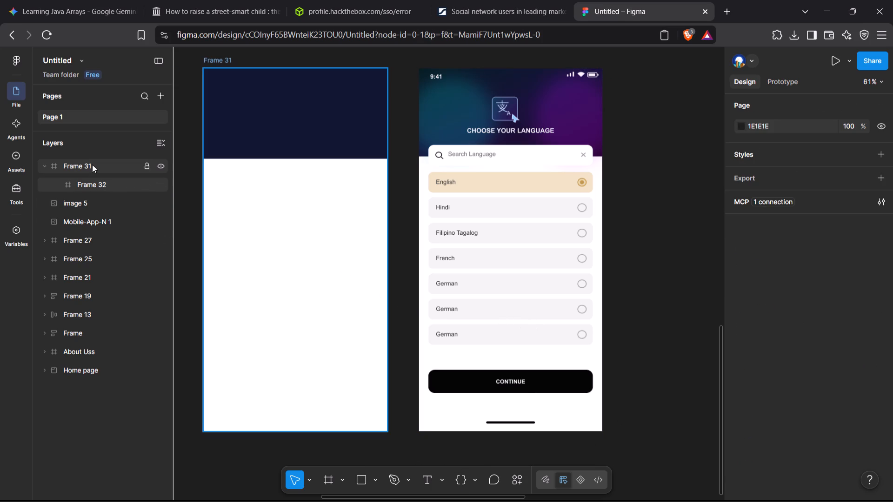
click(43, 168)
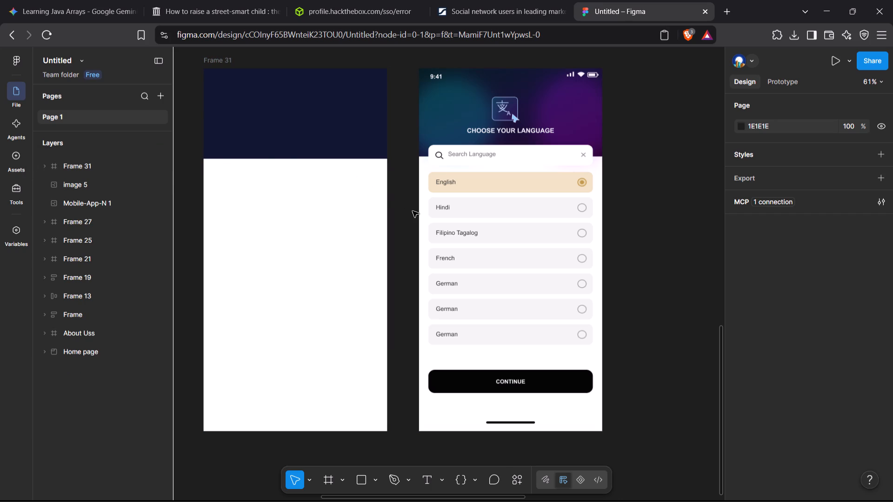
click(340, 223)
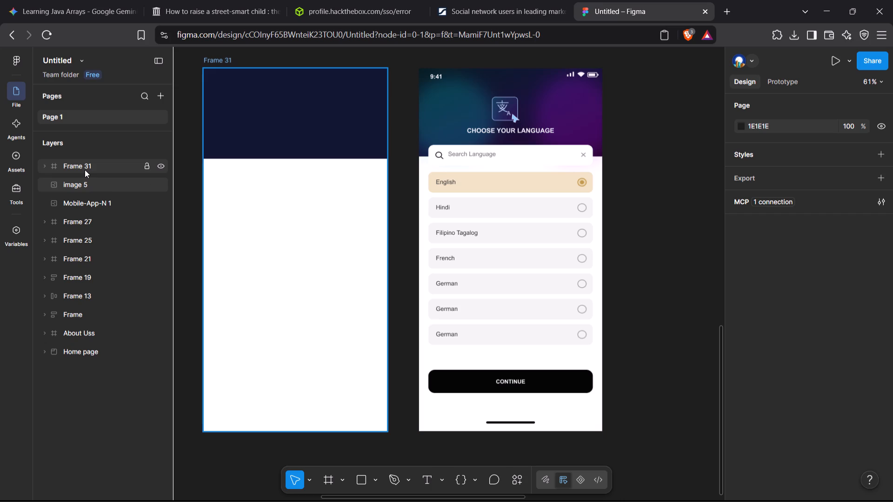
click(85, 170)
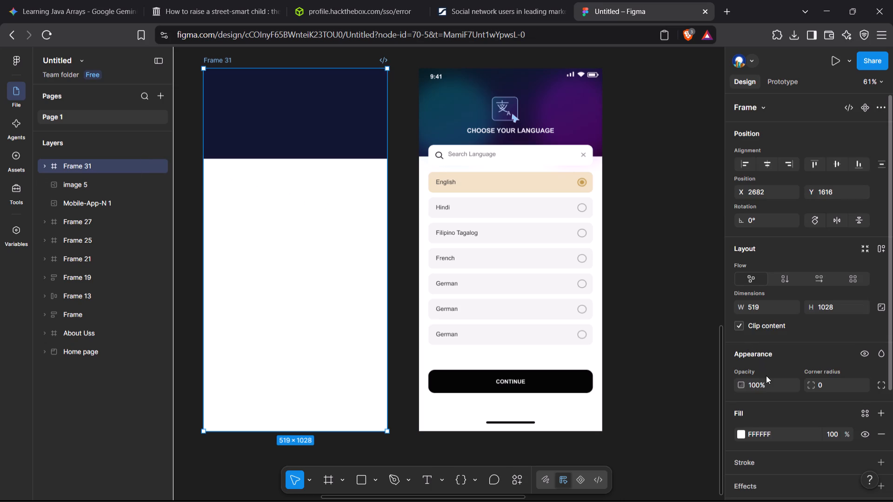
click(561, 250)
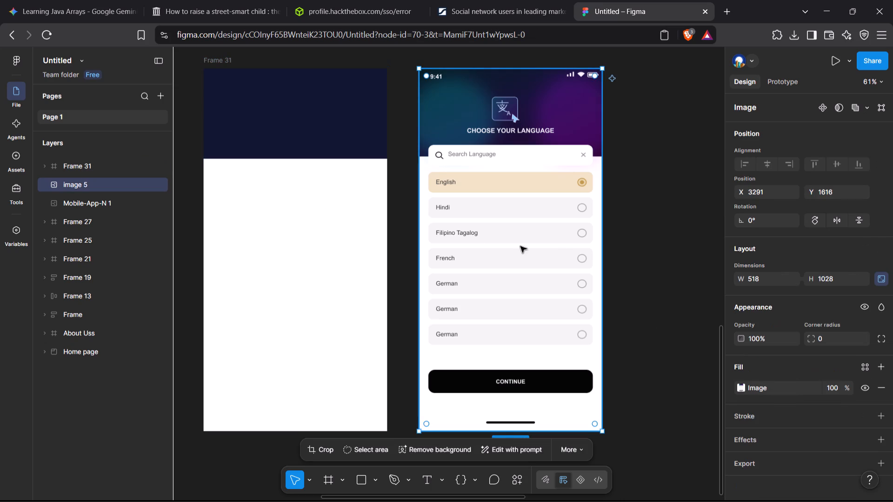
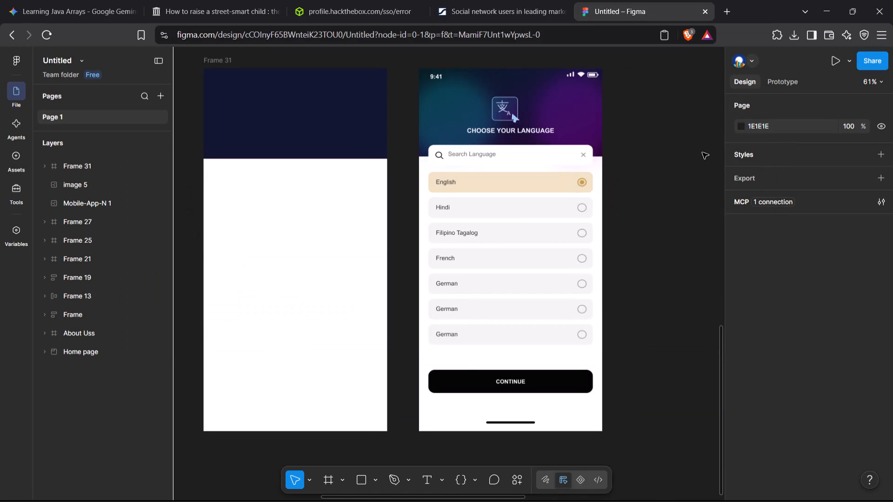
Switch to File Explorer and open the inner ui-ux-assignment folder inside the ui-ux-assignment archive in Downloads.
click(525, 54)
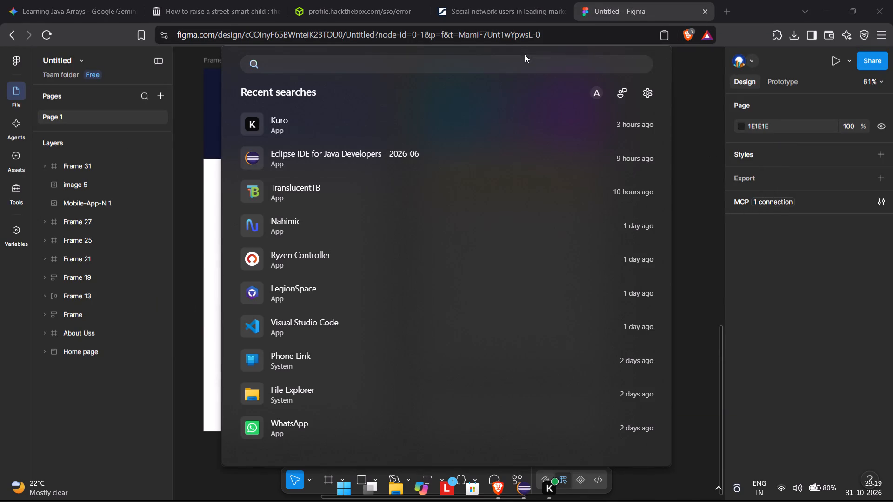
click(379, 405)
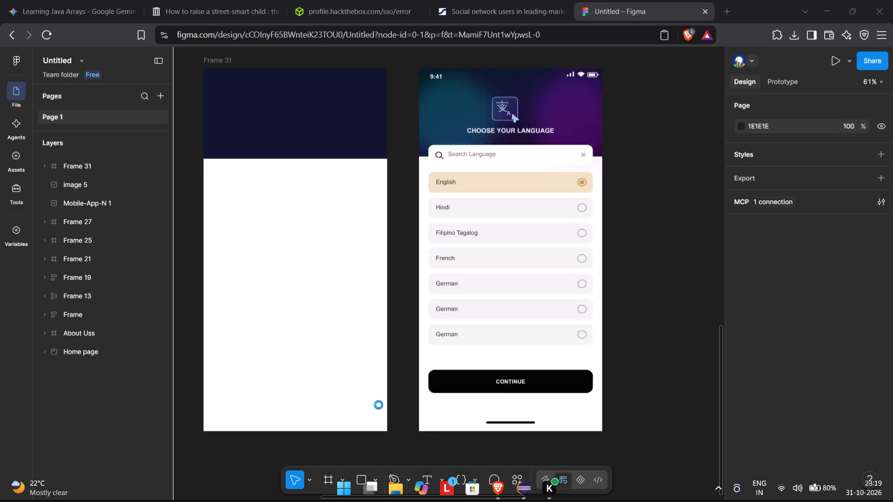
click(323, 269)
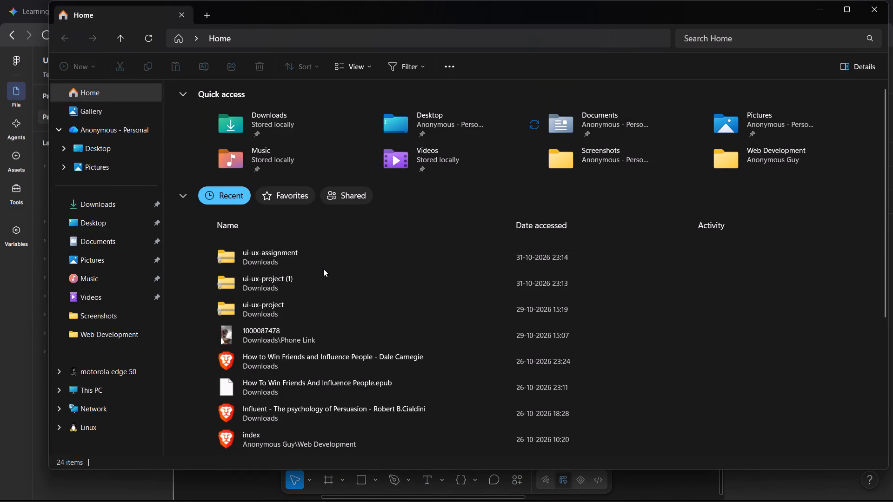
click(326, 264)
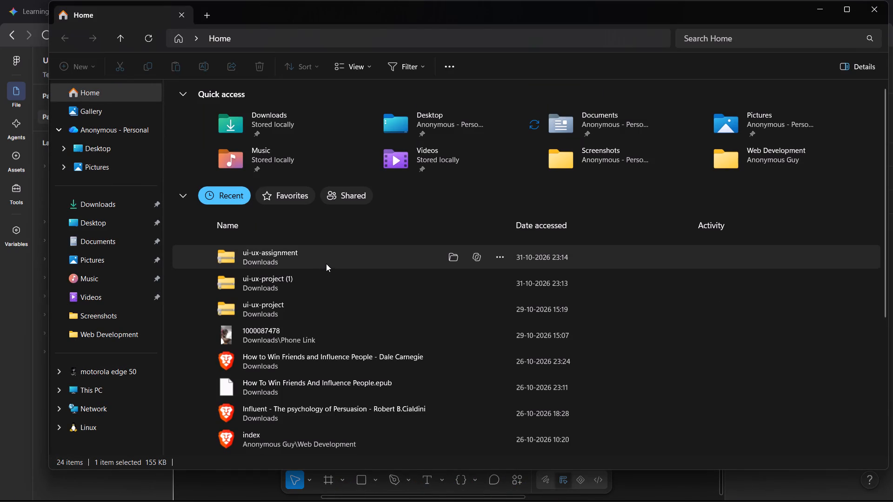
click(326, 264)
click(311, 283)
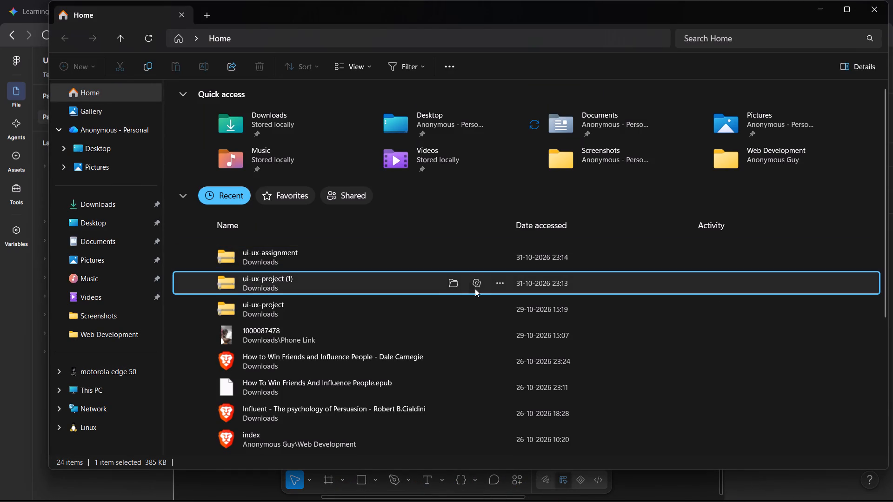
click(494, 283)
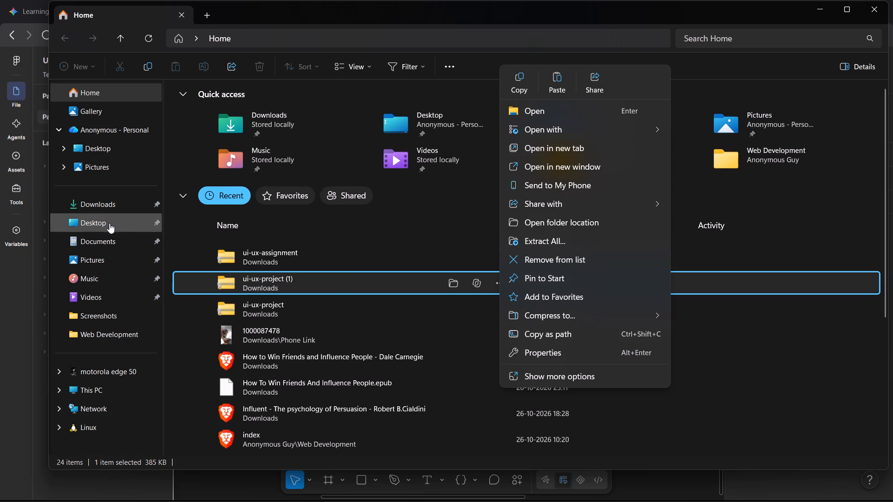
click(125, 205)
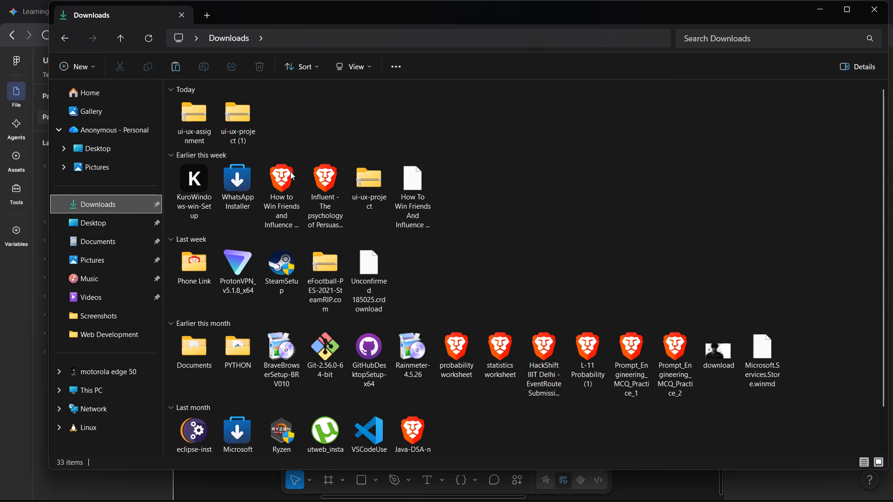
click(193, 120)
click(193, 120)
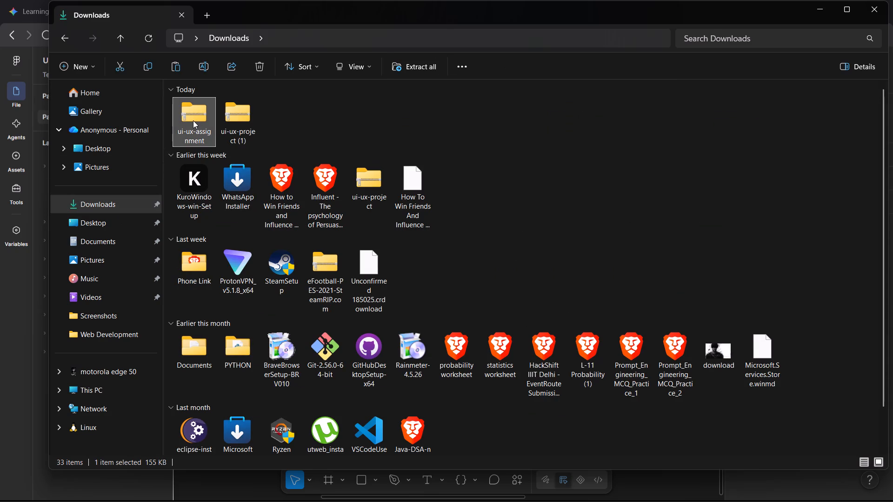
click(193, 120)
double_click(193, 120)
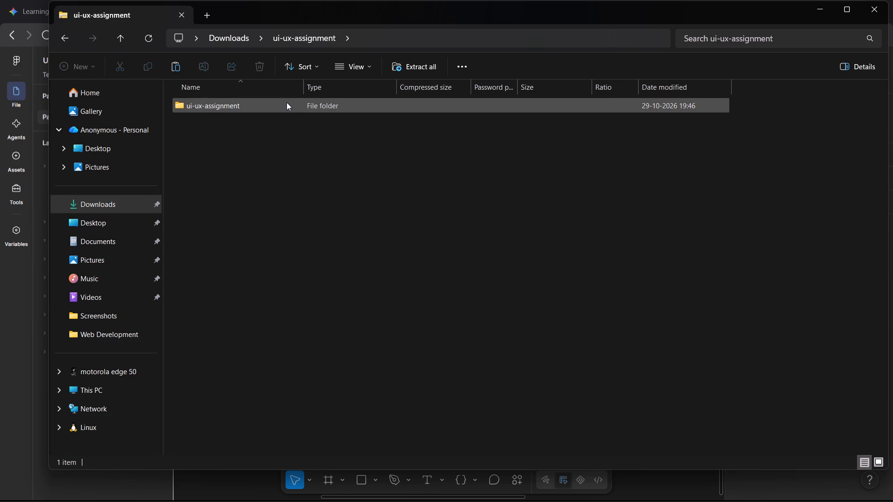
click(287, 102)
click(287, 102)
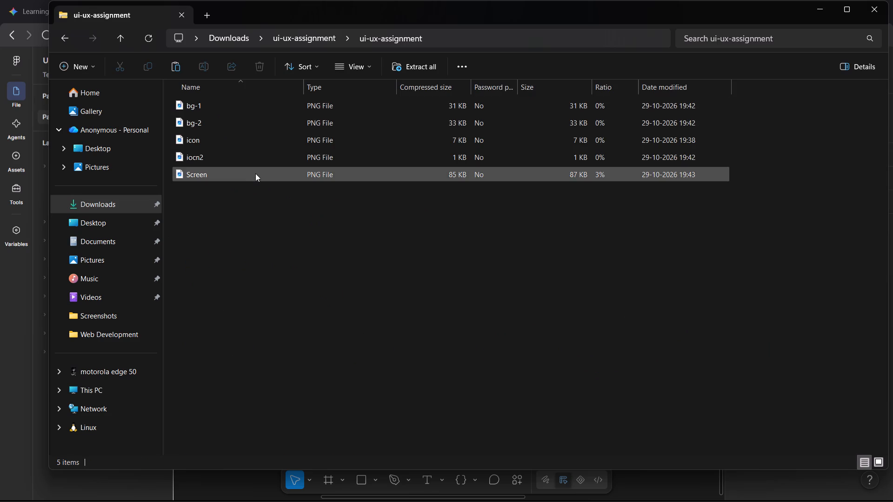
Preview the iocn2 image from the ui-ux-assignment folder and close it.
click(271, 154)
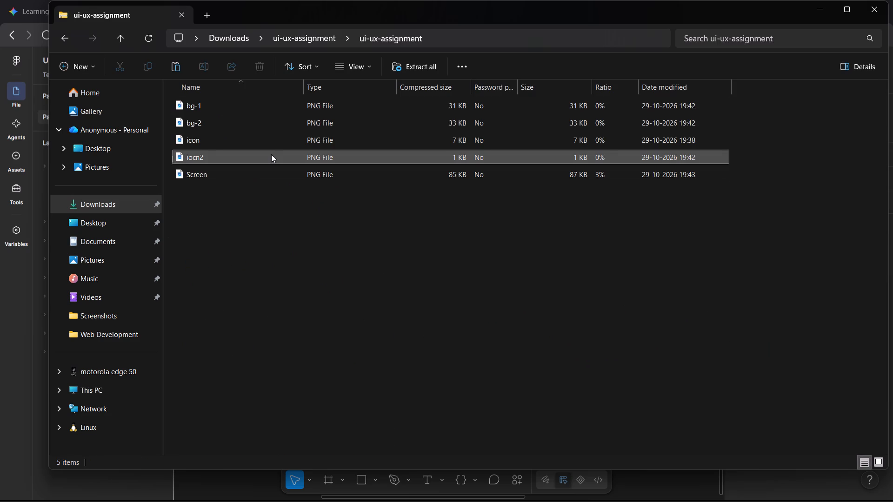
double_click(271, 154)
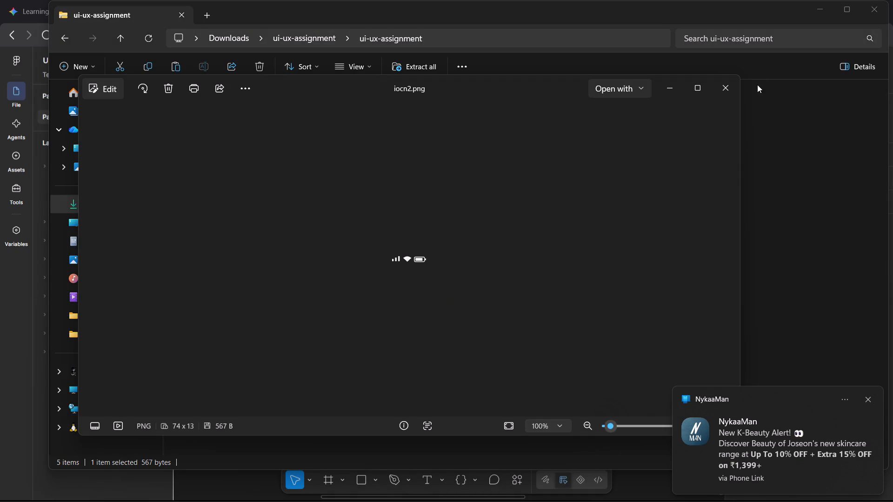
click(726, 90)
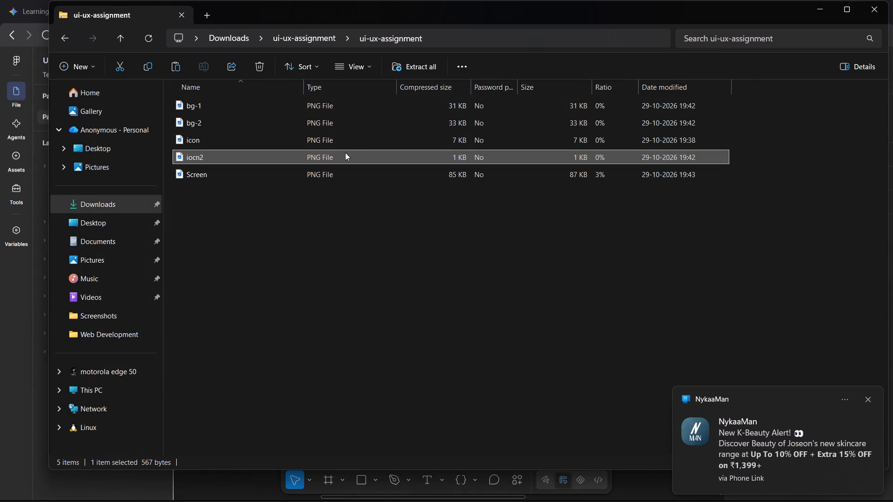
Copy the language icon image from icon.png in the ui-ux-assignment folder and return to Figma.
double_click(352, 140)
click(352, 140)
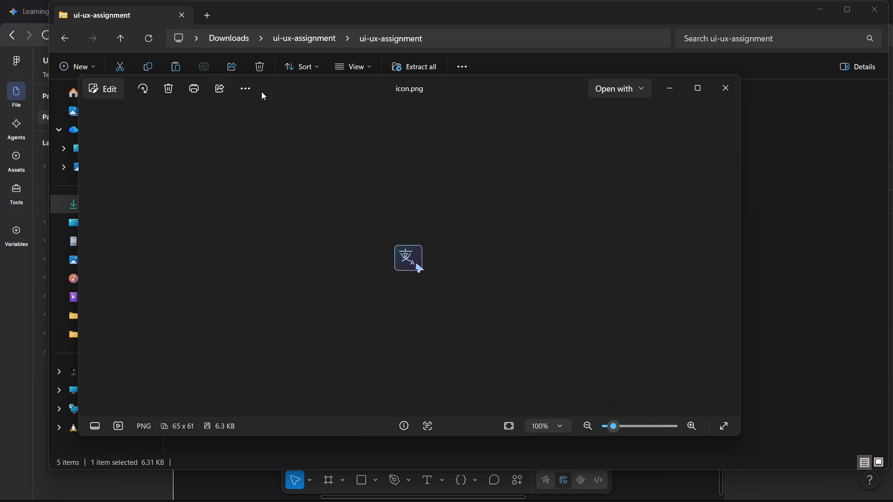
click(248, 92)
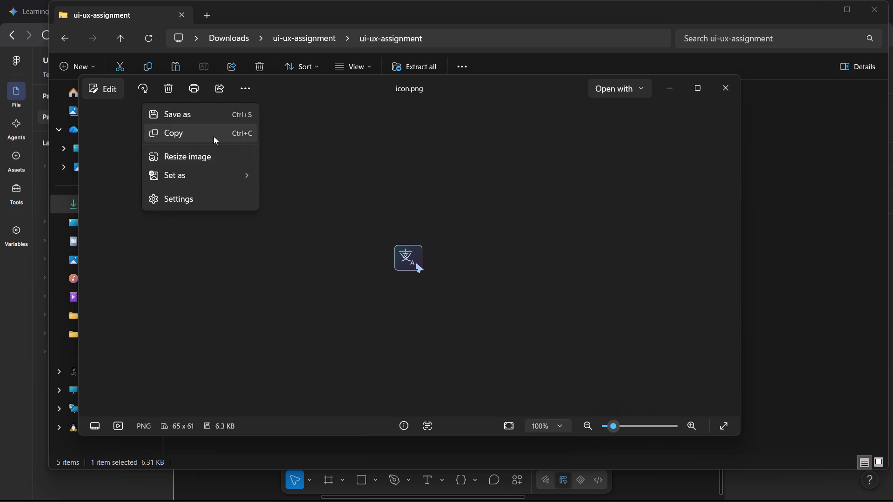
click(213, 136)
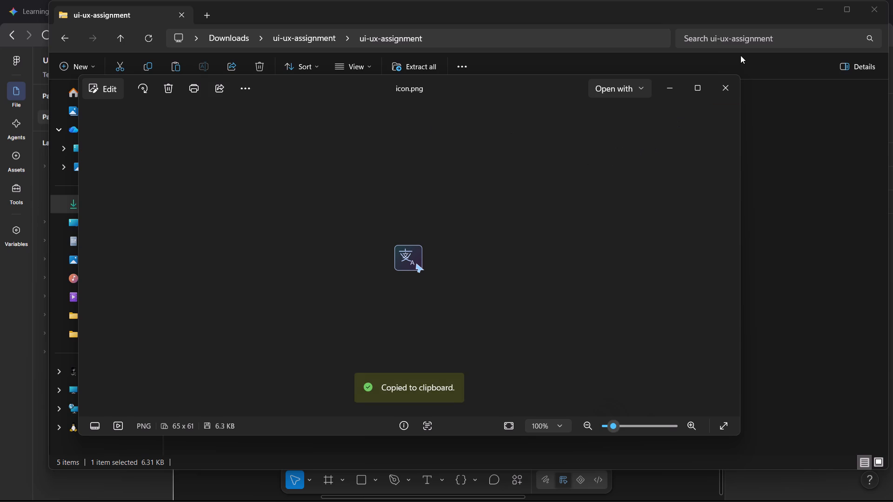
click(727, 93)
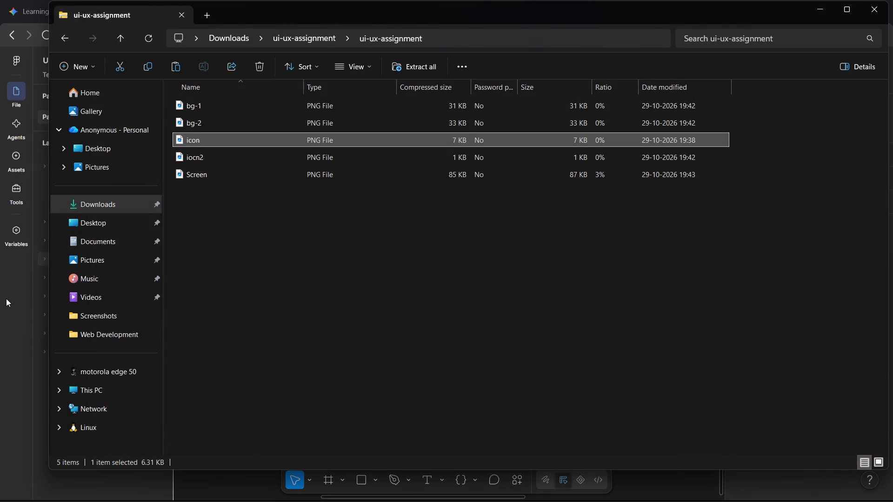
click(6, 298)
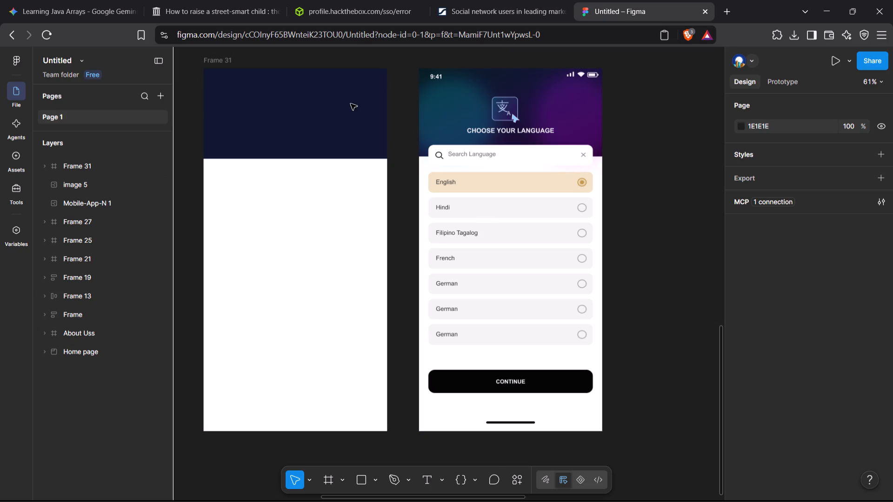
Duplicate the 519 × 256 dark header frame in place inside Frame 31.
click(296, 101)
right_click(296, 101)
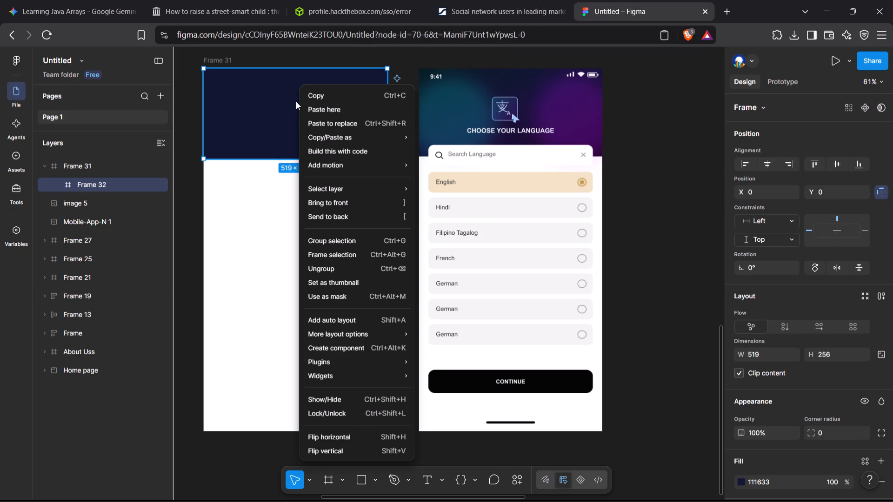
click(351, 99)
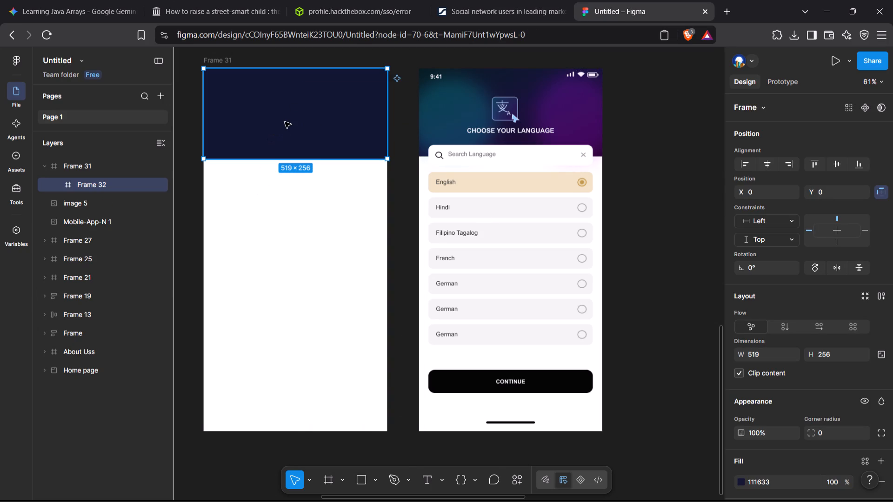
right_click(285, 122)
click(320, 102)
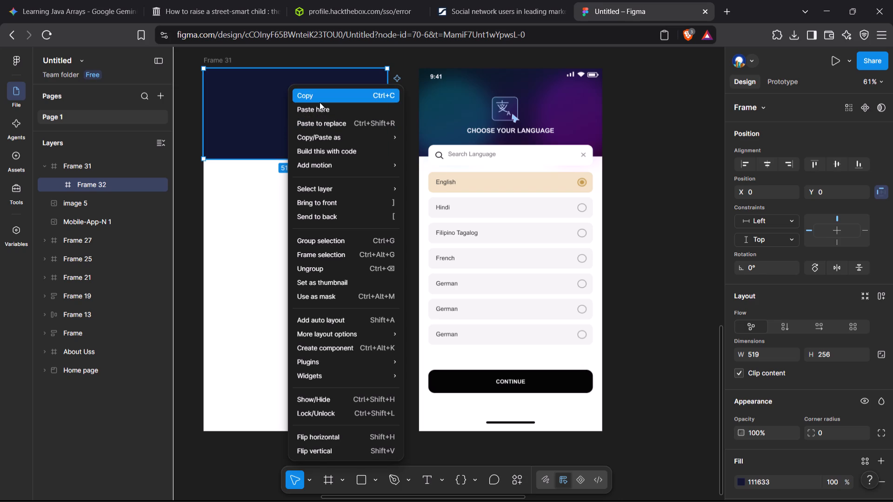
click(269, 247)
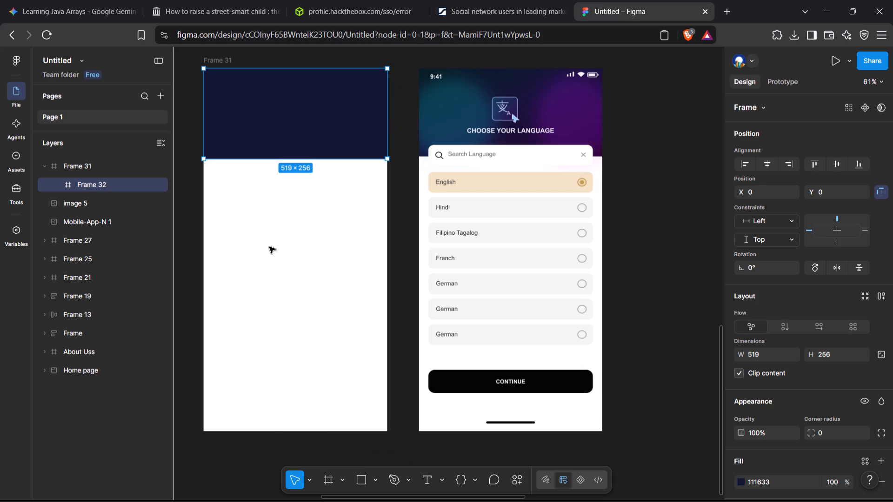
key(ctrl+f)
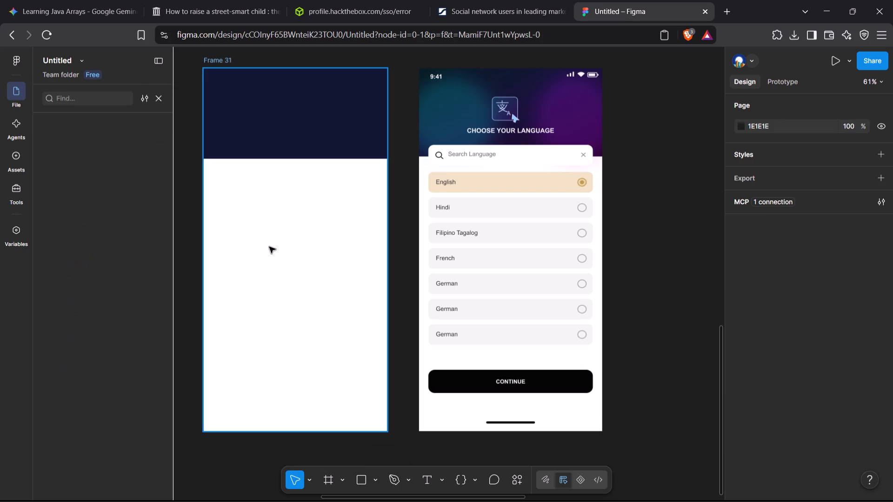
click(156, 99)
click(261, 203)
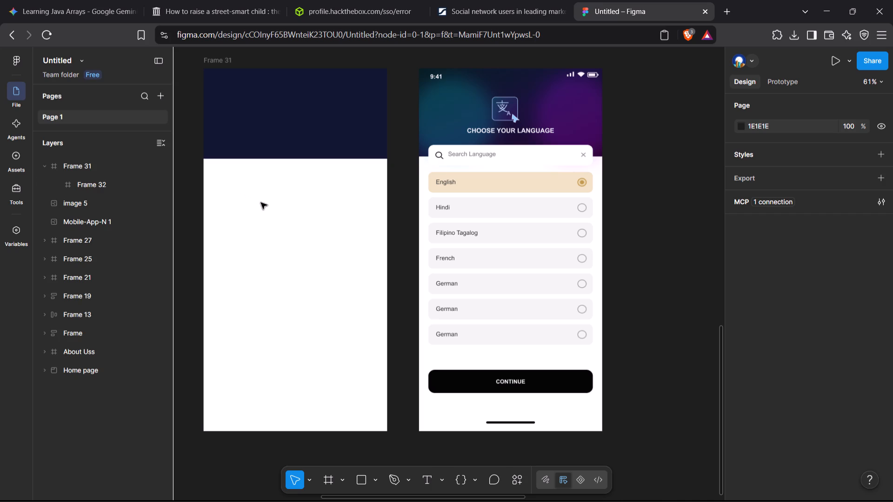
click(104, 182)
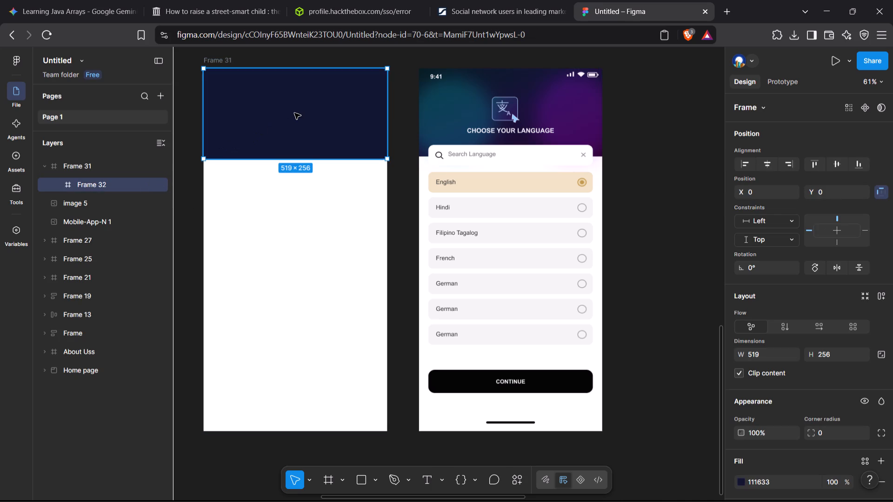
key(ctrl+v)
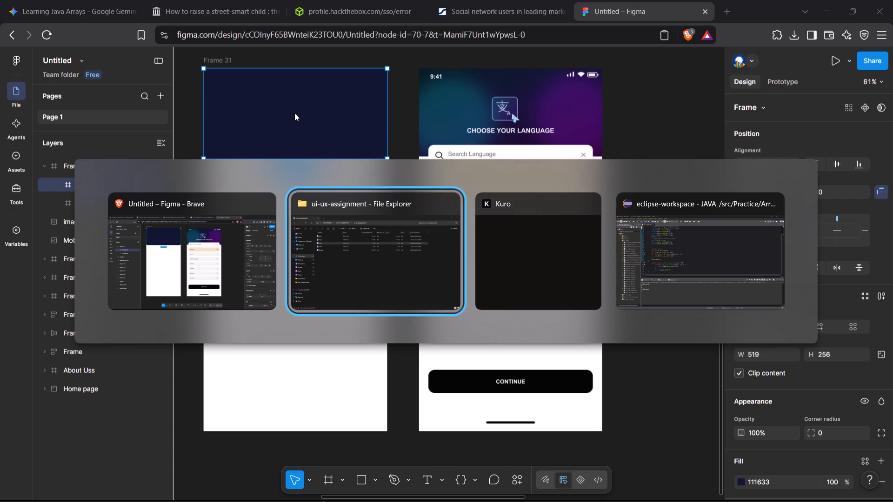
Switch to File Explorer, copy the icon.png image from the ui-ux-assignment folder, and return to Figma.
triple_click(328, 139)
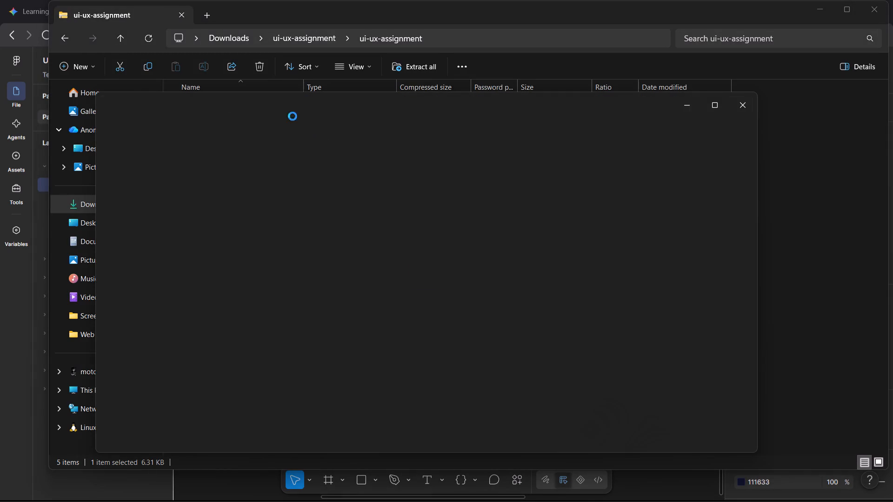
click(258, 99)
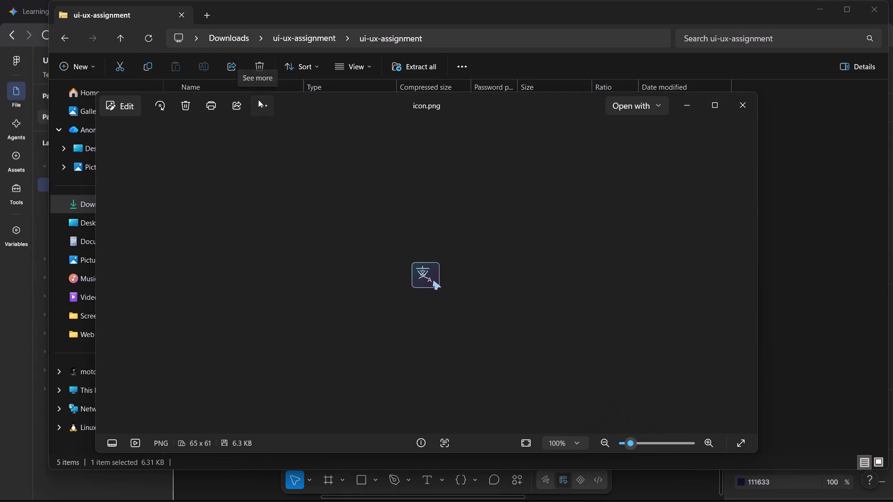
click(236, 145)
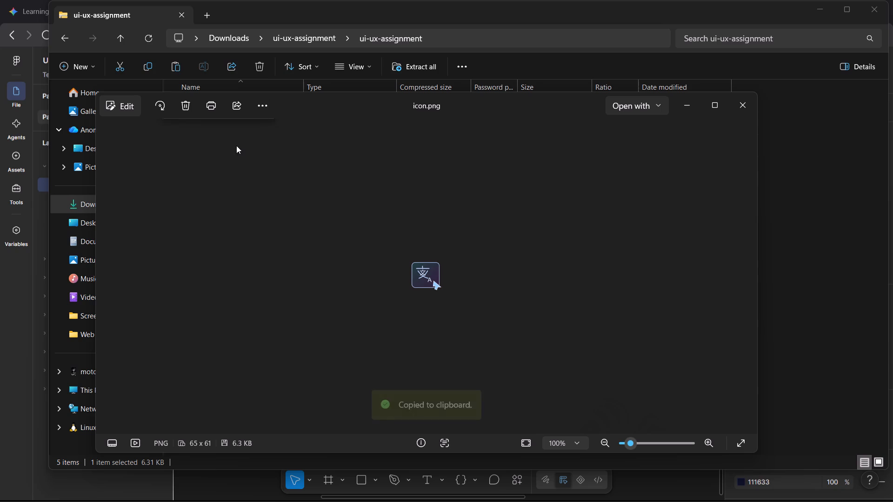
click(755, 105)
click(0, 297)
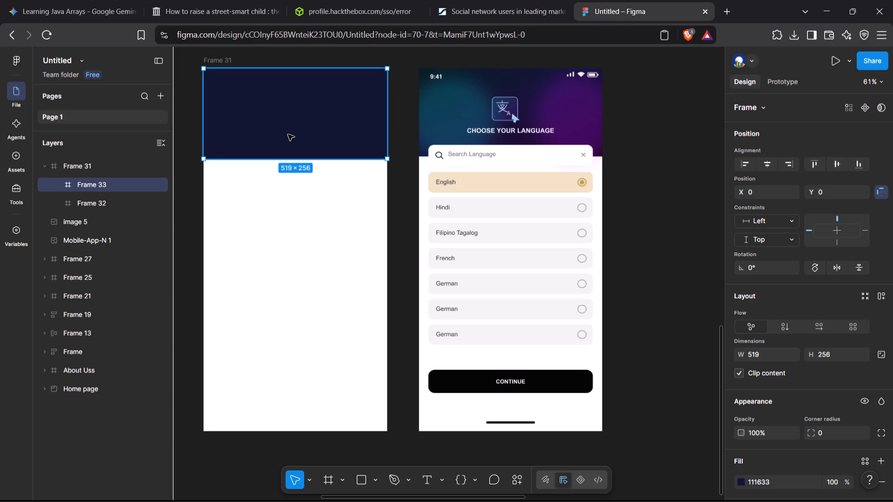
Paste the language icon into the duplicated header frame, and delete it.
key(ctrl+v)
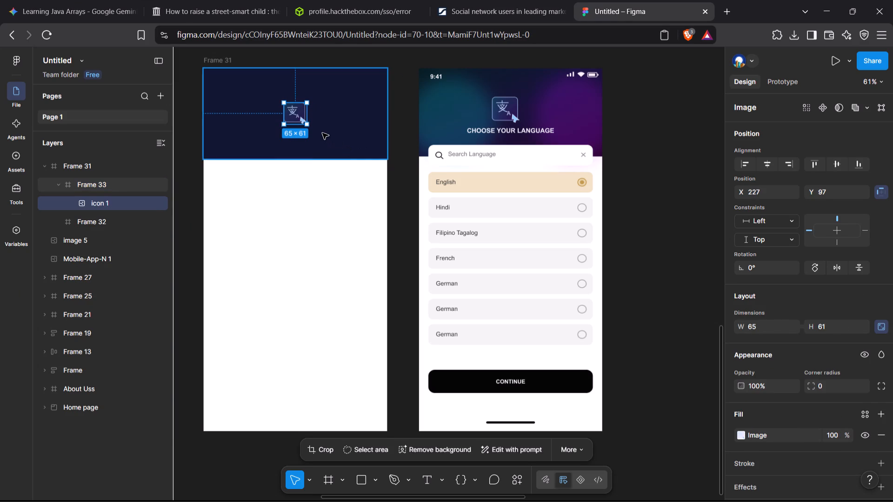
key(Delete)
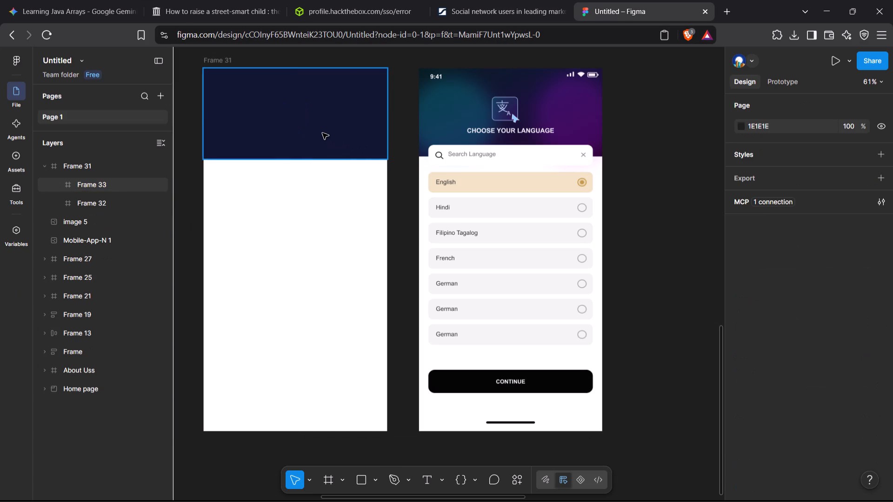
Paste the language icon and move its layer inside Frame 31, between Frame 33 and Frame 32.
key(ctrl+v)
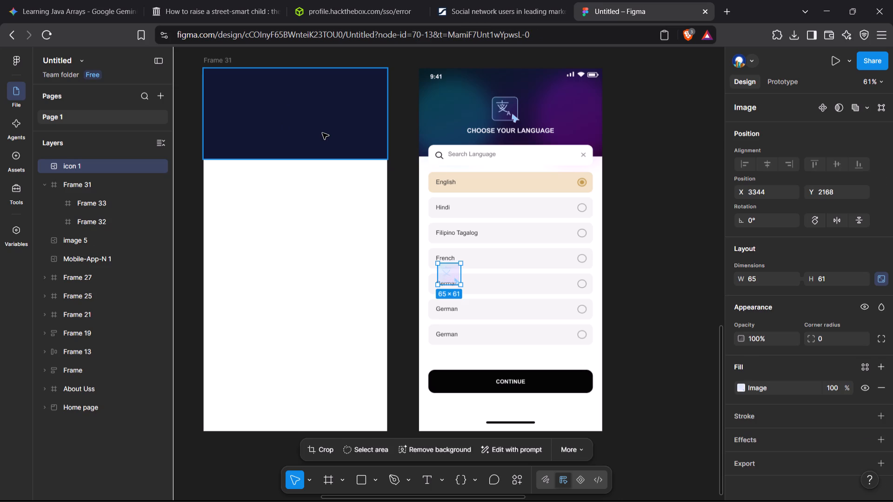
click(322, 133)
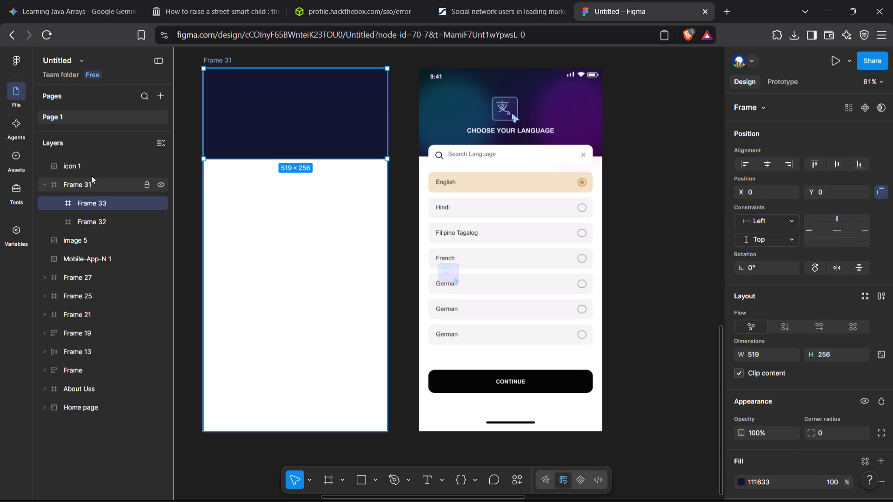
click(97, 167)
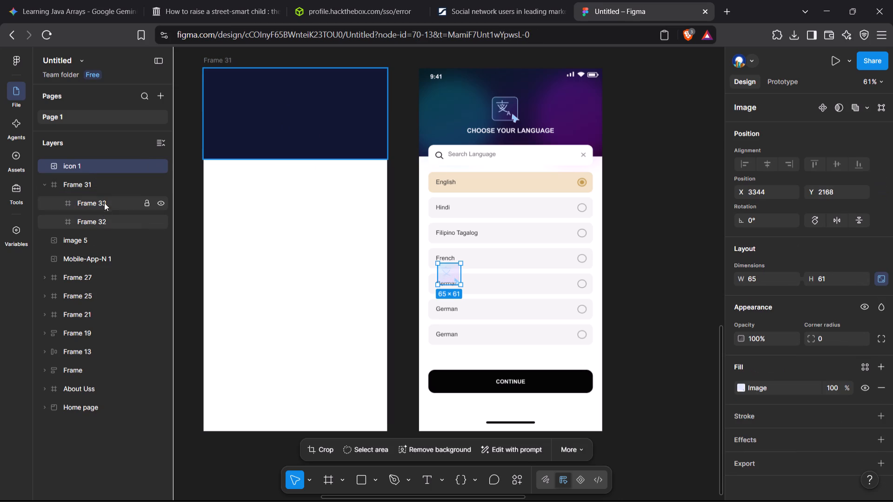
drag(69, 160, 86, 203)
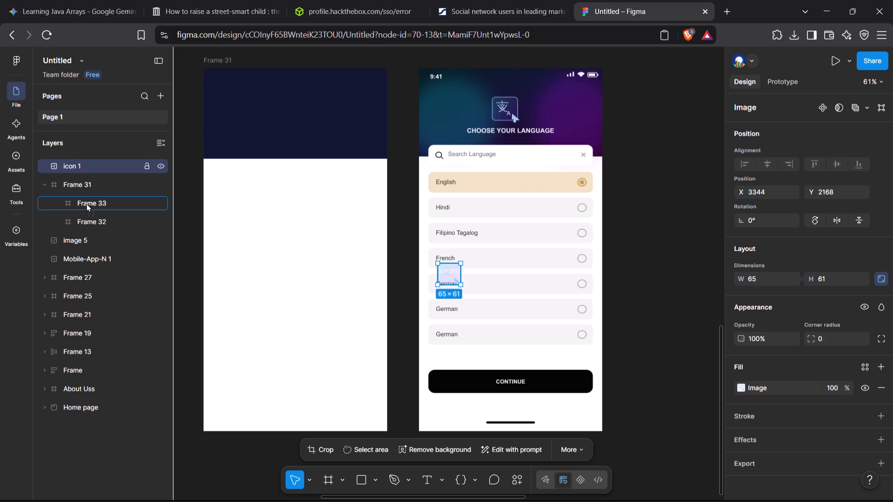
drag(86, 203, 86, 218)
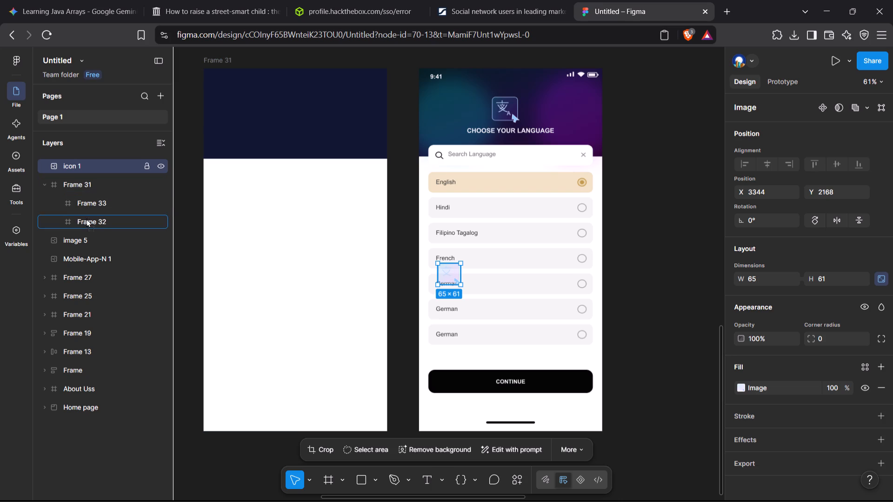
drag(86, 218, 86, 210)
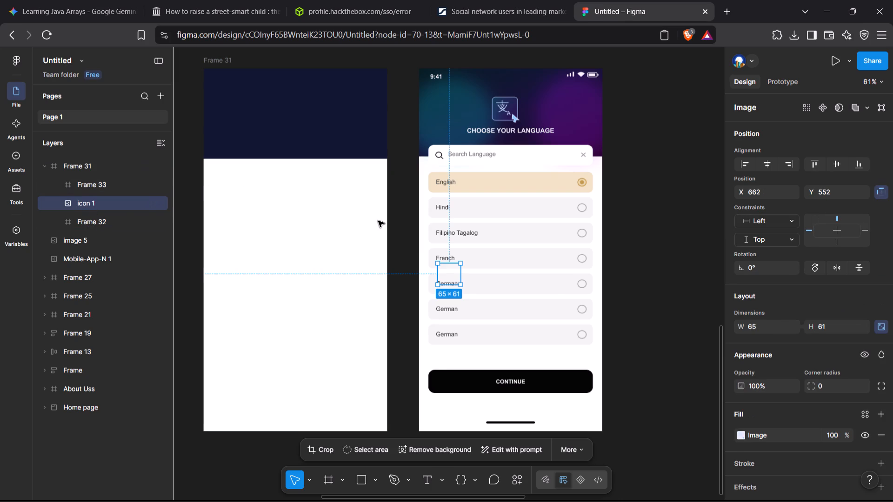
Move the language icon onto the dark header, Frame 33, centred both ways at about X 227, Y 97.
click(449, 283)
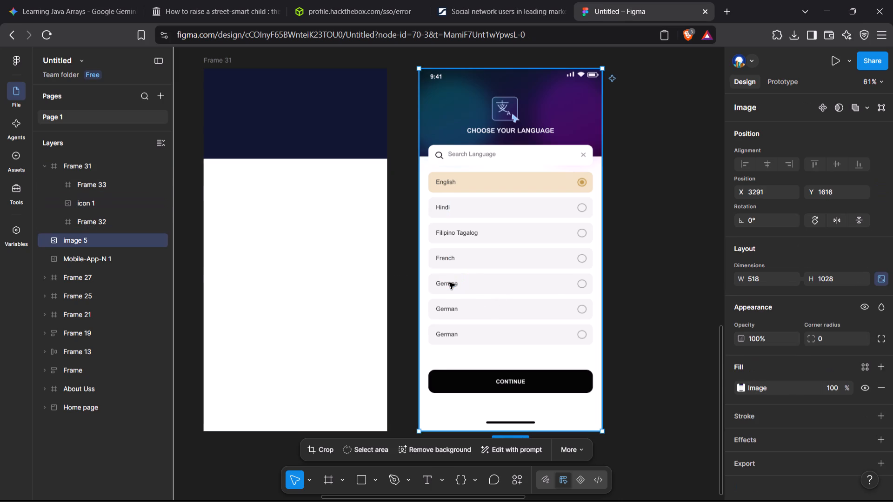
click(95, 199)
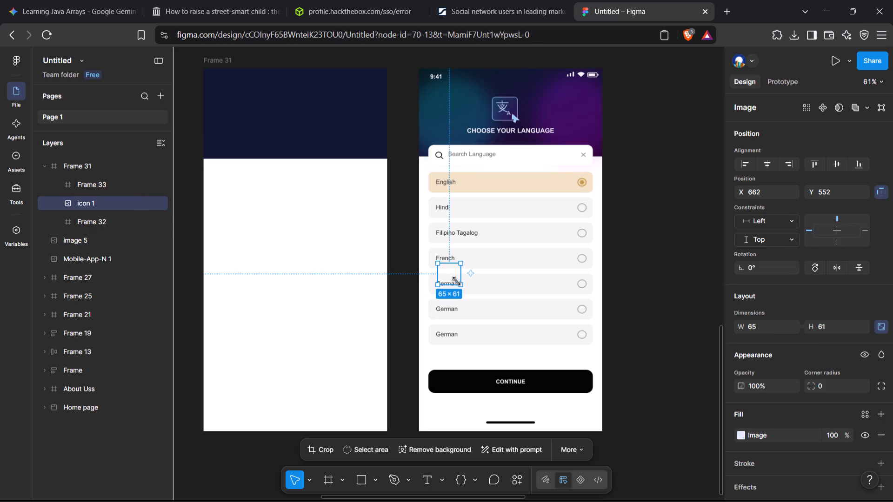
click(452, 277)
drag(452, 277, 358, 173)
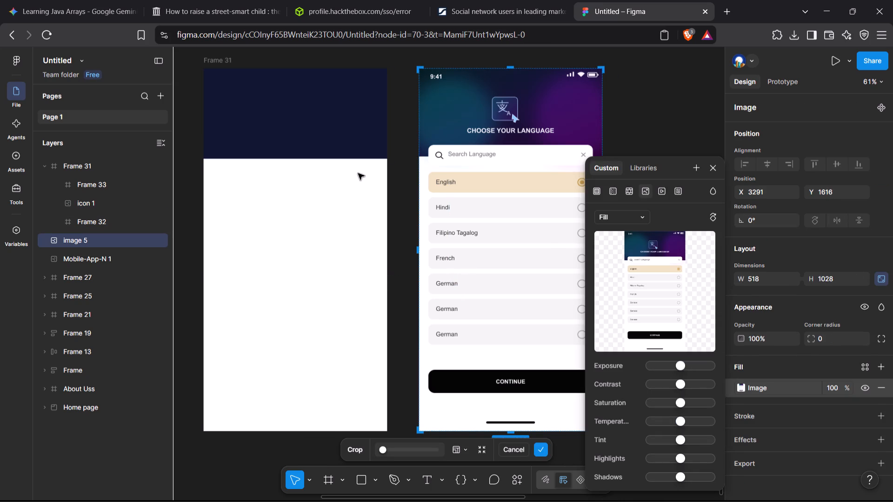
drag(358, 173, 187, 231)
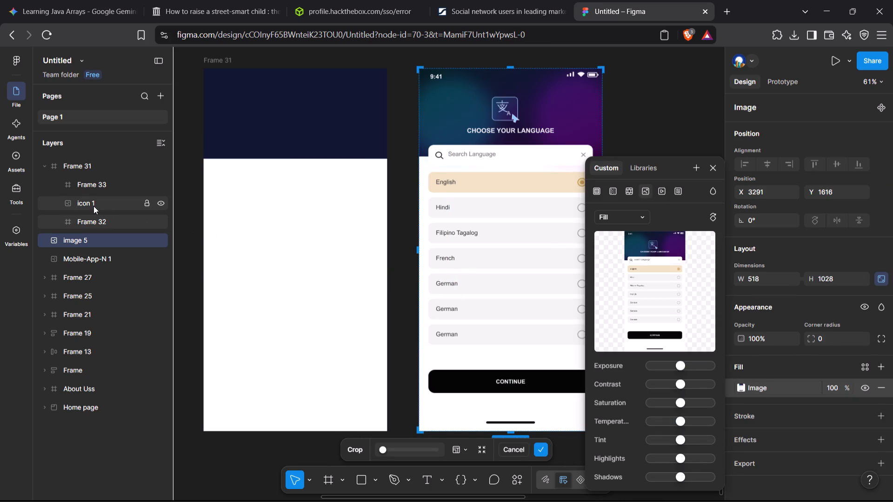
click(94, 204)
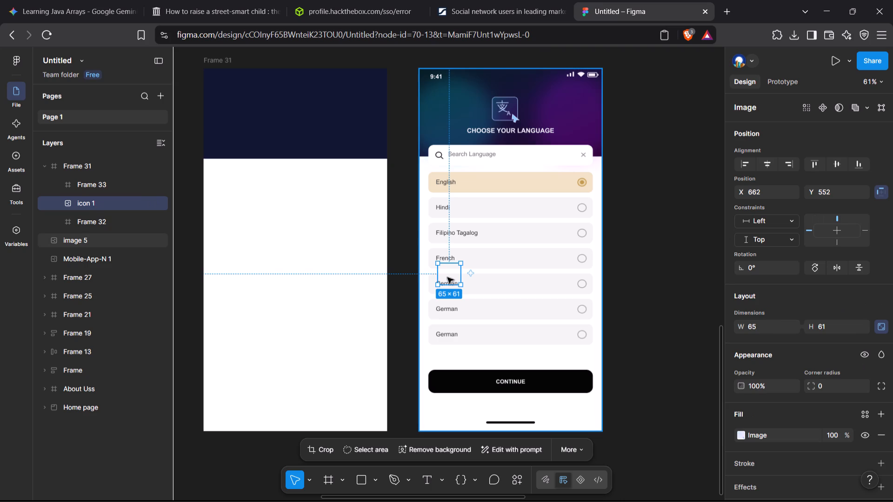
drag(447, 277, 338, 128)
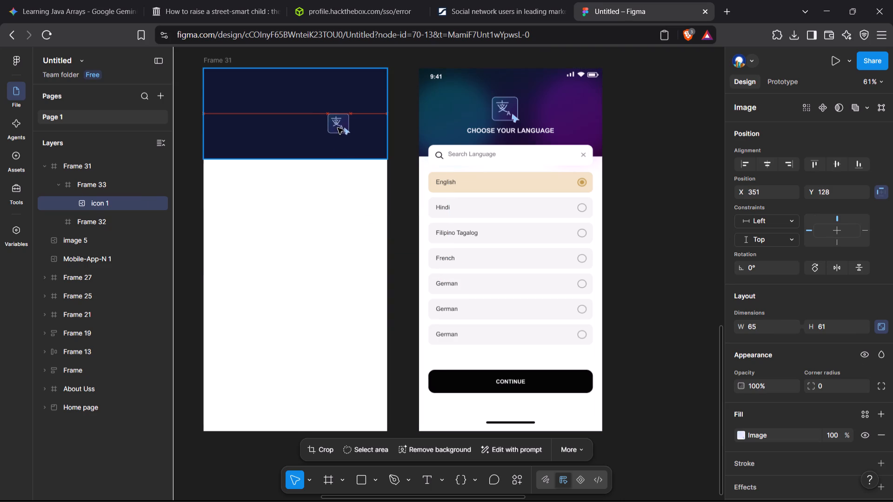
drag(338, 128, 298, 118)
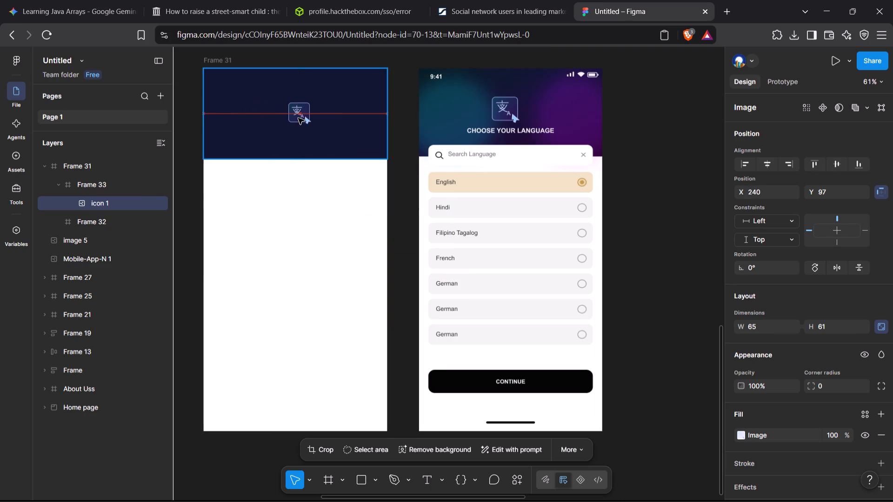
drag(298, 118, 293, 116)
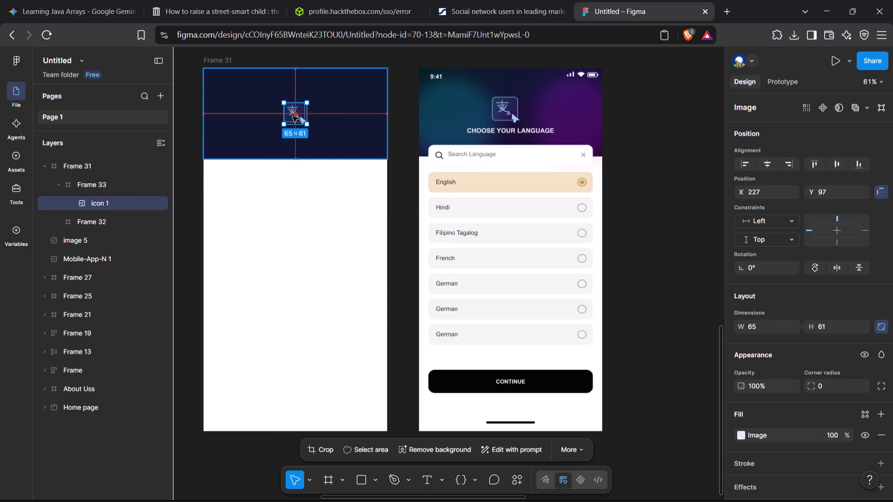
drag(293, 116, 292, 116)
click(412, 132)
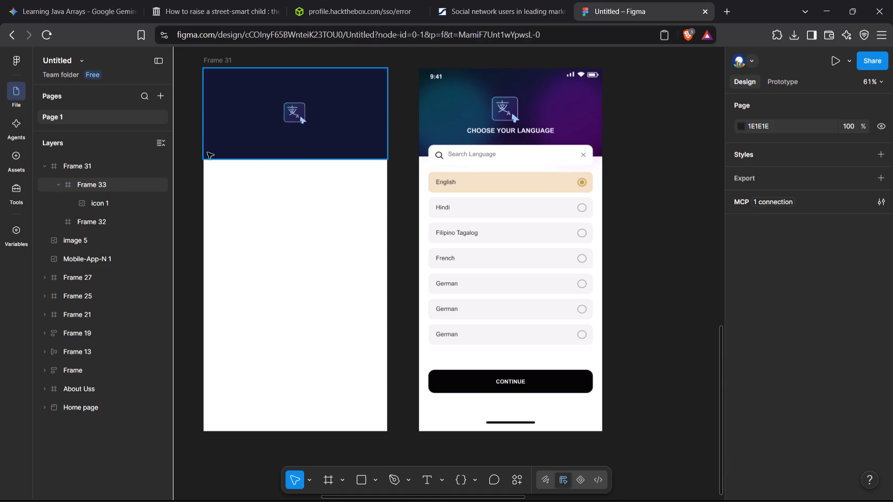
Enlarge the language icon to about 77 × 72 and re-centre it in the header at about X 221, Y 92.
click(105, 202)
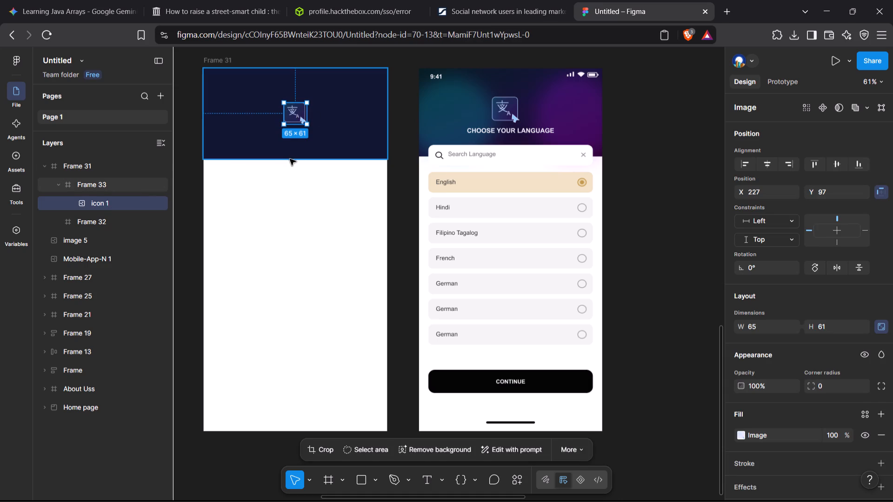
drag(305, 125, 305, 125)
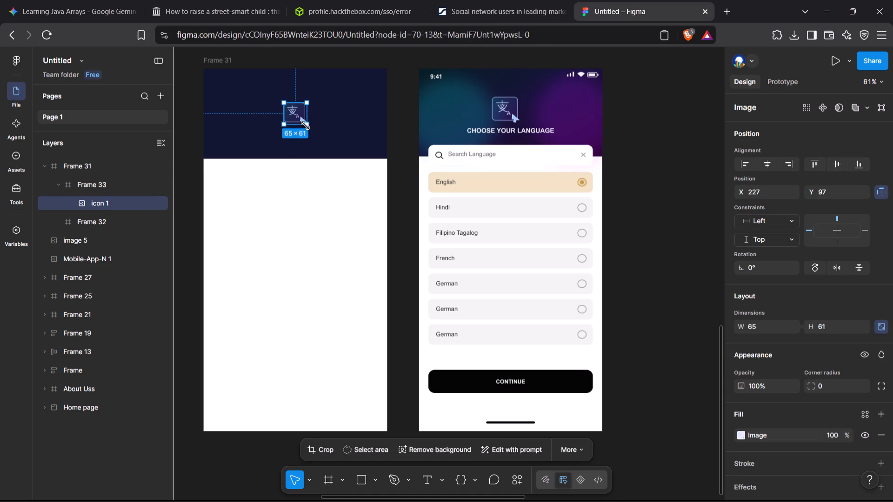
drag(305, 125, 310, 128)
drag(294, 115, 280, 112)
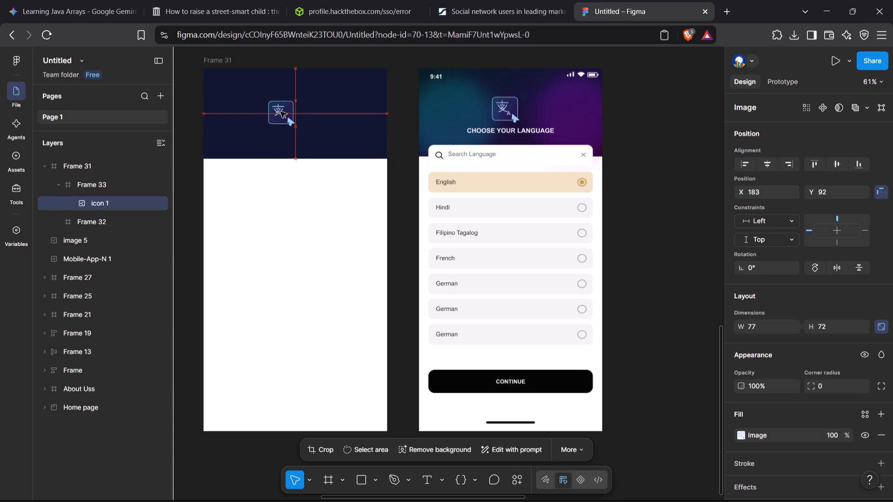
drag(280, 112, 281, 112)
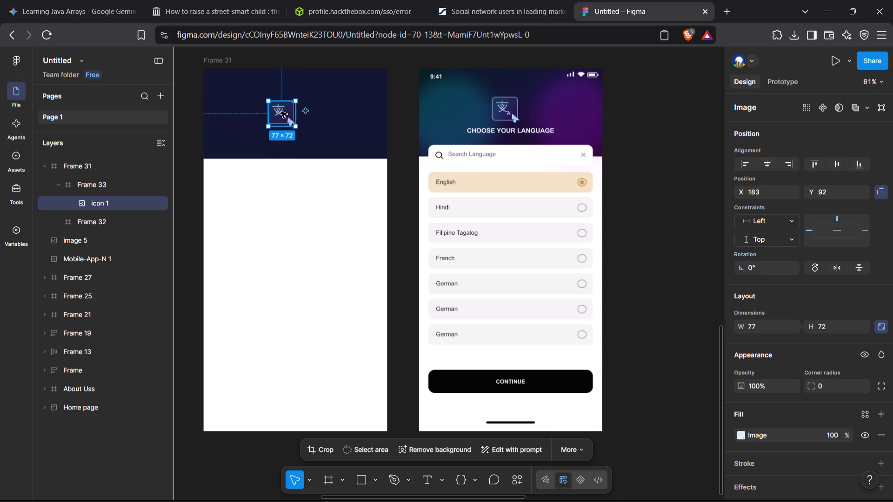
drag(281, 112, 289, 112)
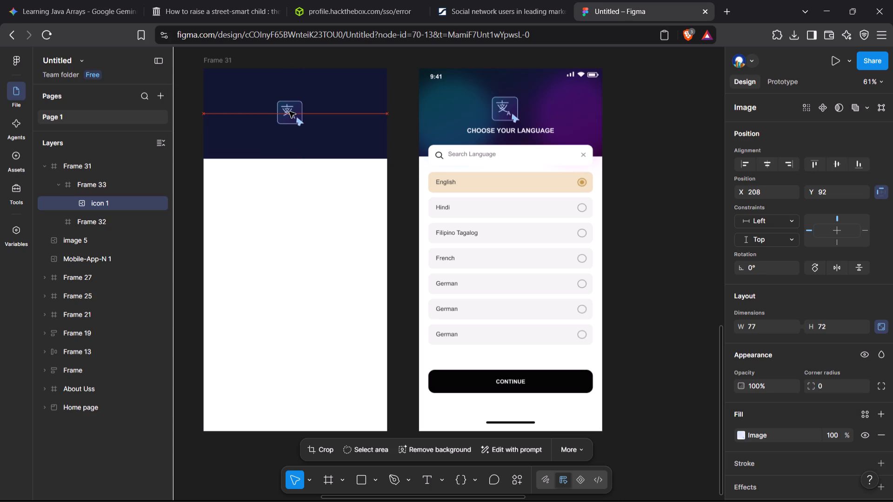
drag(289, 112, 290, 112)
drag(290, 112, 291, 112)
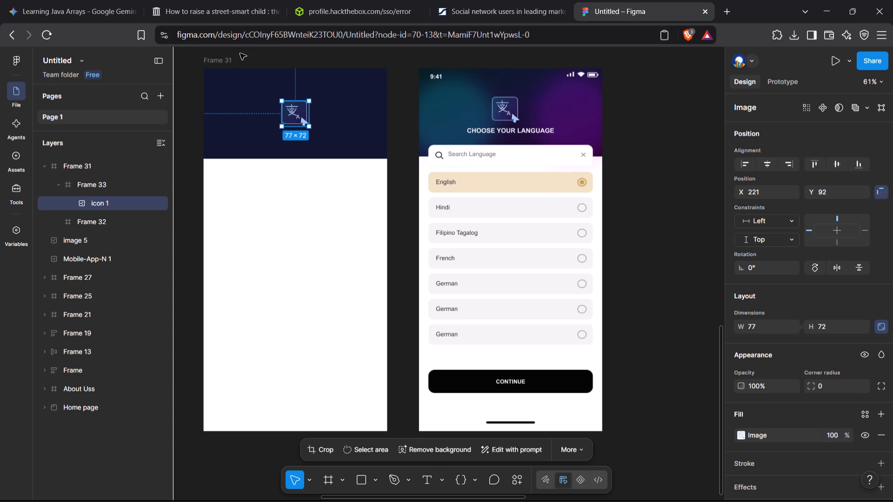
click(405, 138)
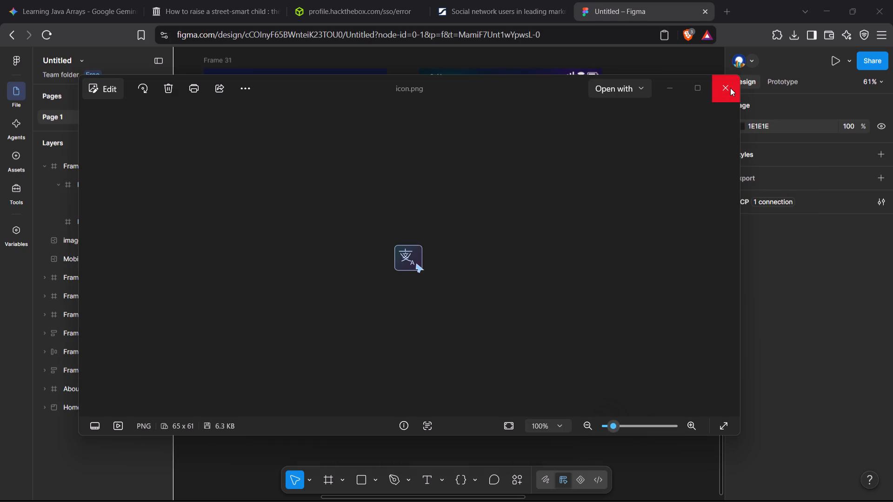
Copy the status bar icons image from iocn2.png in the ui-ux-assignment folder in File Explorer and return to Figma.
click(730, 88)
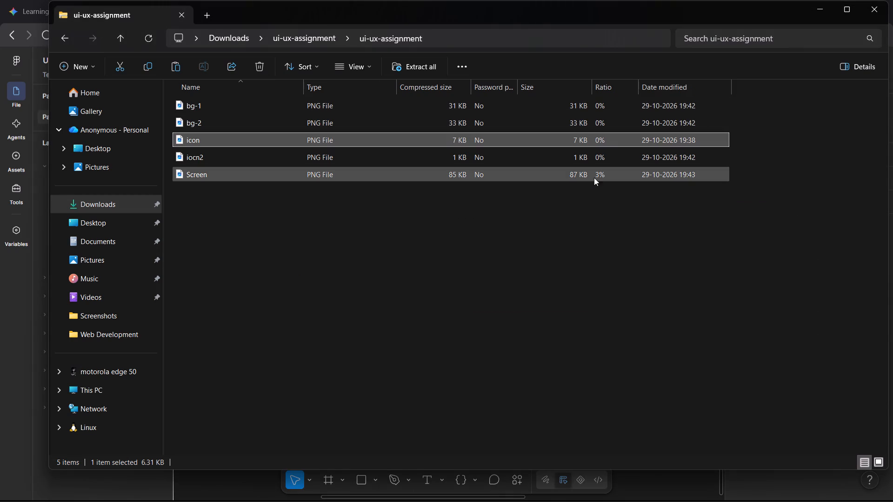
click(558, 154)
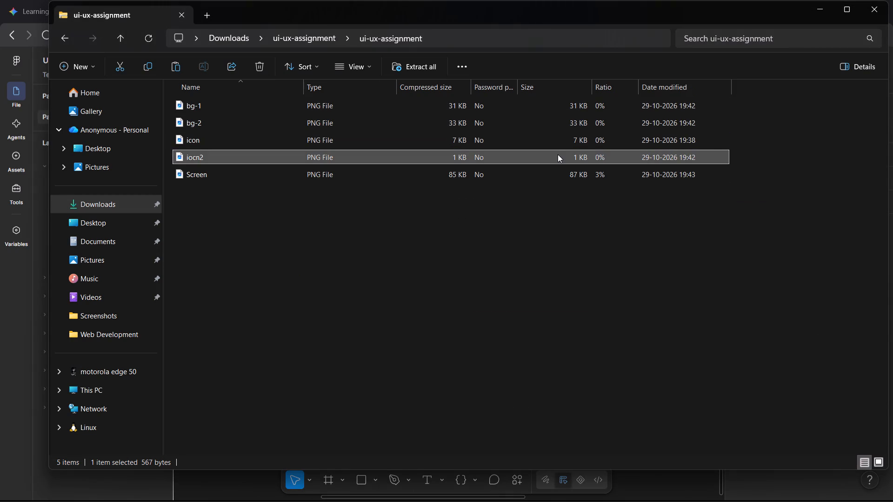
double_click(558, 154)
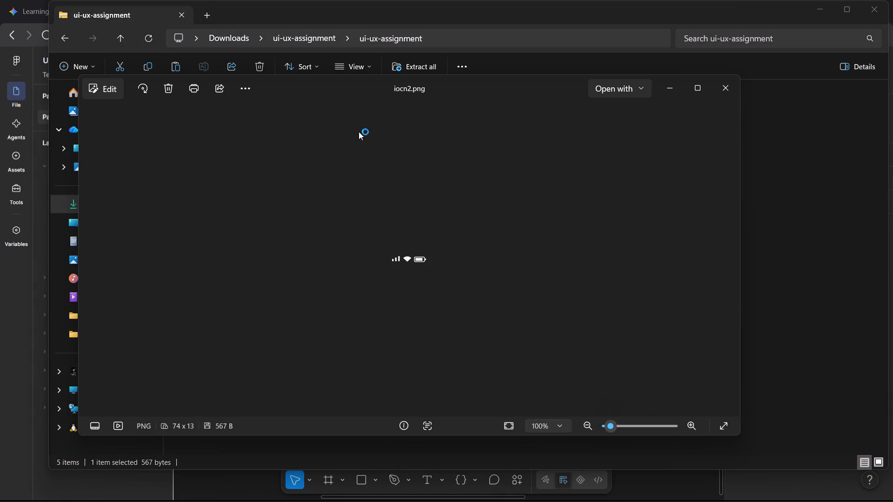
click(243, 93)
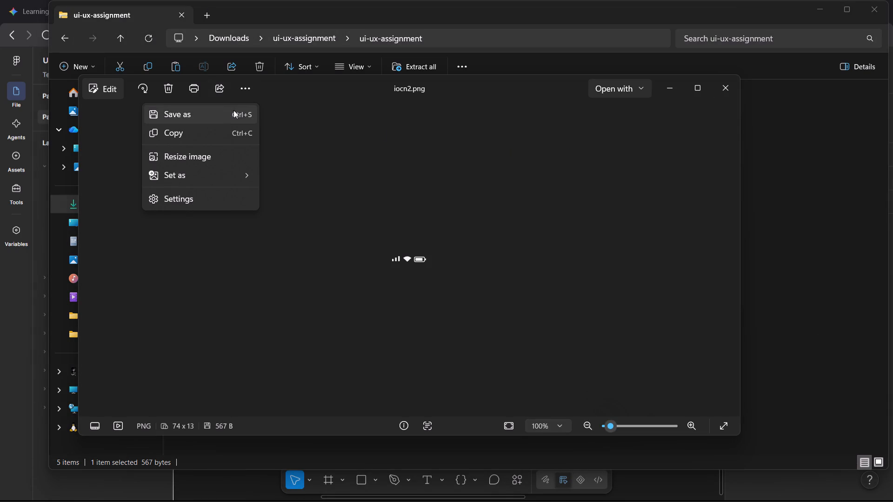
click(232, 129)
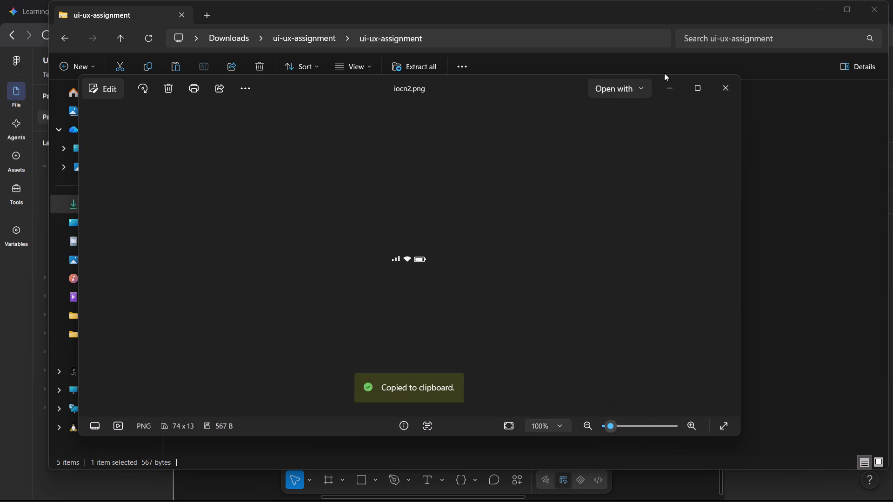
click(725, 86)
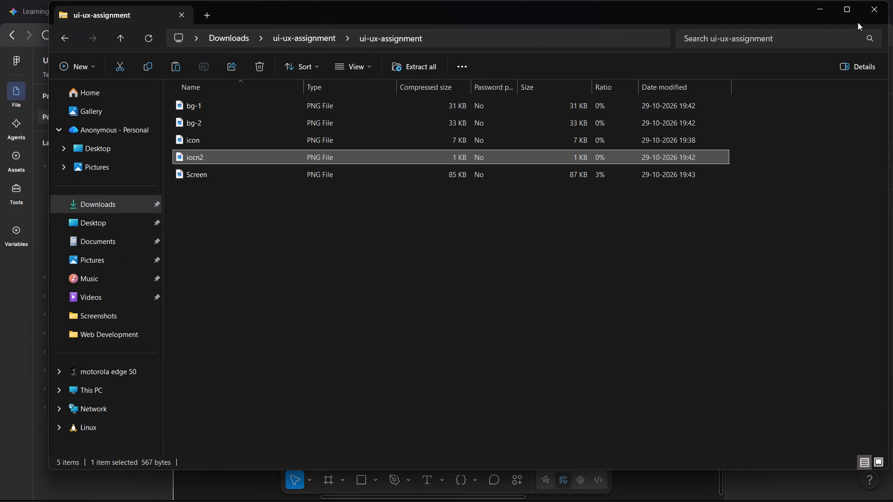
click(874, 4)
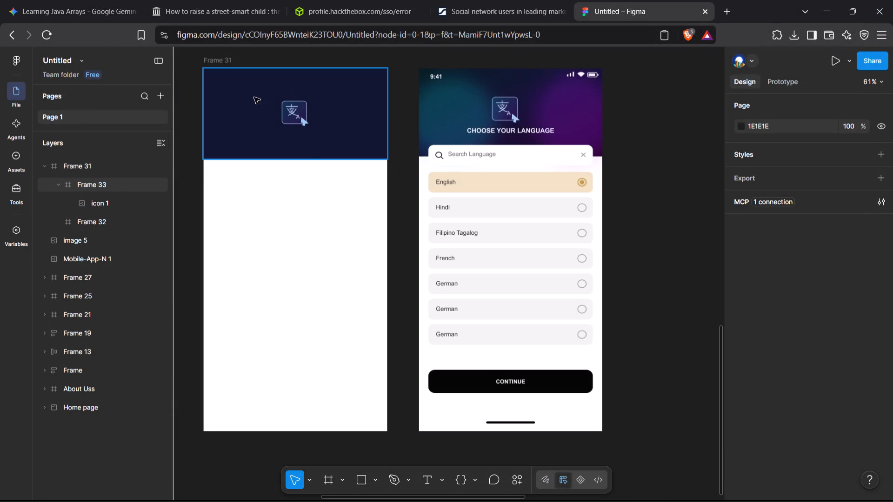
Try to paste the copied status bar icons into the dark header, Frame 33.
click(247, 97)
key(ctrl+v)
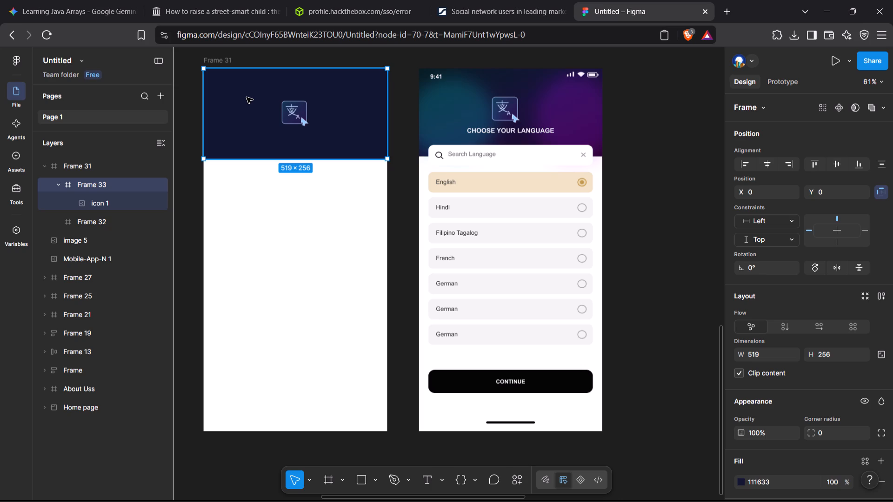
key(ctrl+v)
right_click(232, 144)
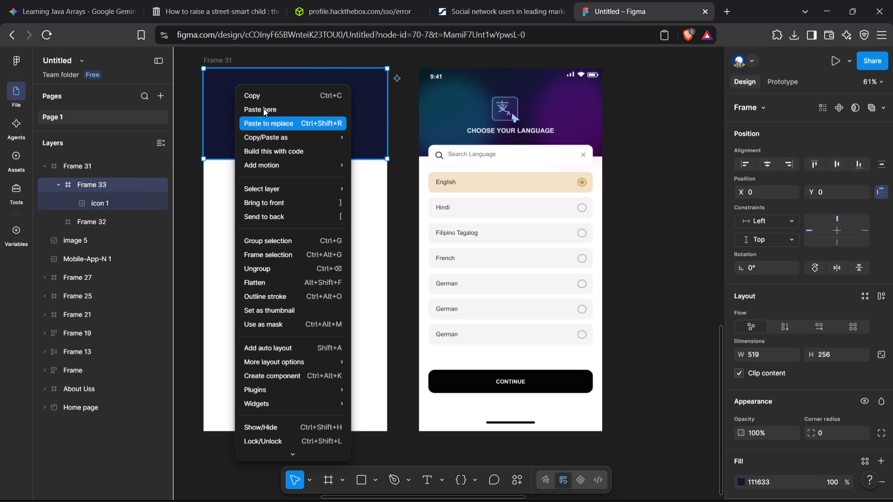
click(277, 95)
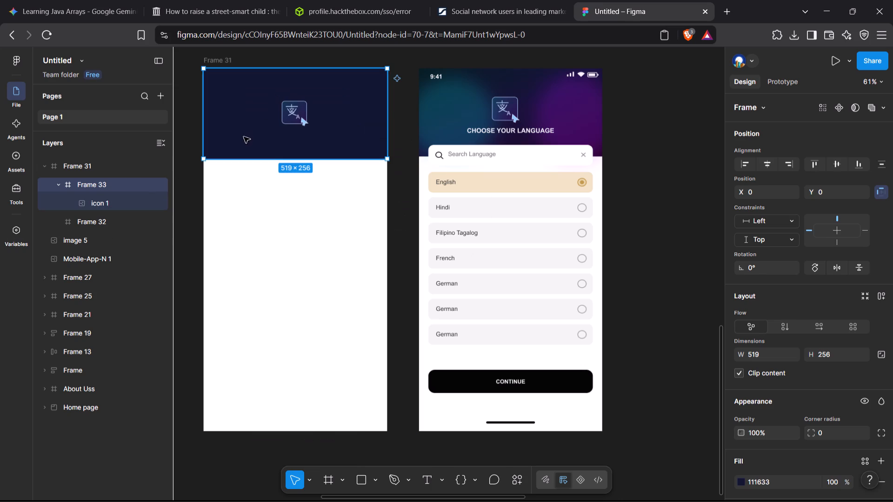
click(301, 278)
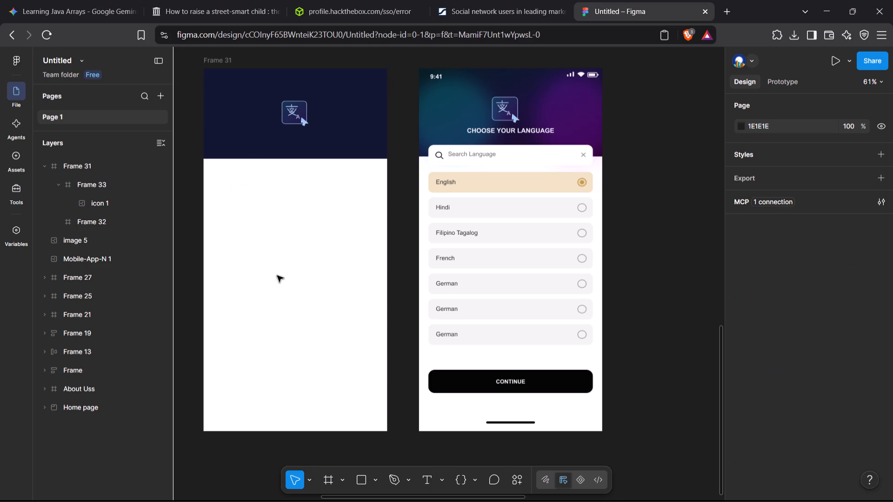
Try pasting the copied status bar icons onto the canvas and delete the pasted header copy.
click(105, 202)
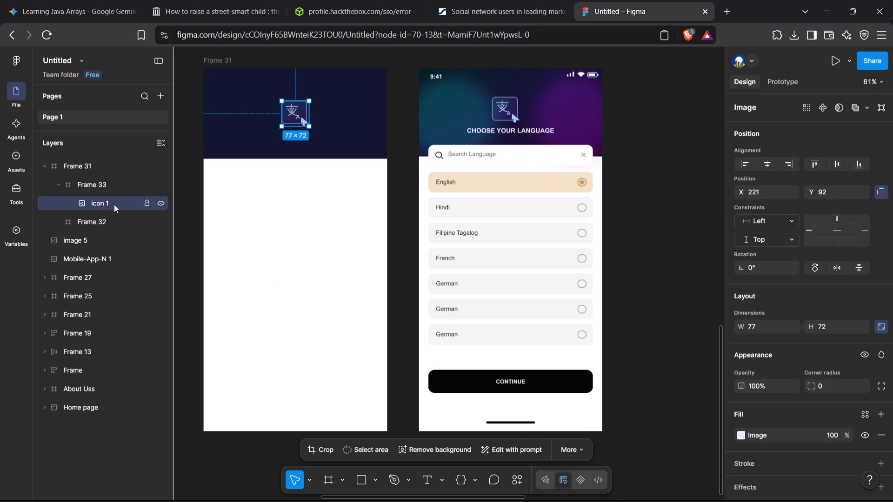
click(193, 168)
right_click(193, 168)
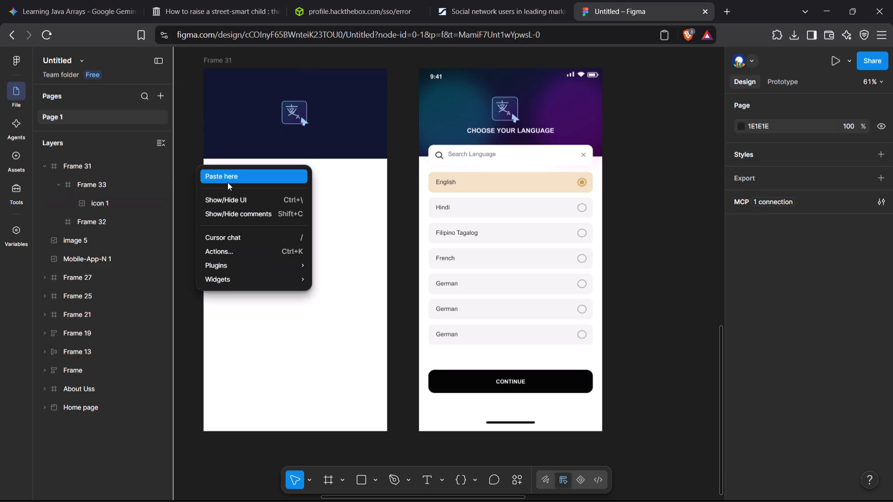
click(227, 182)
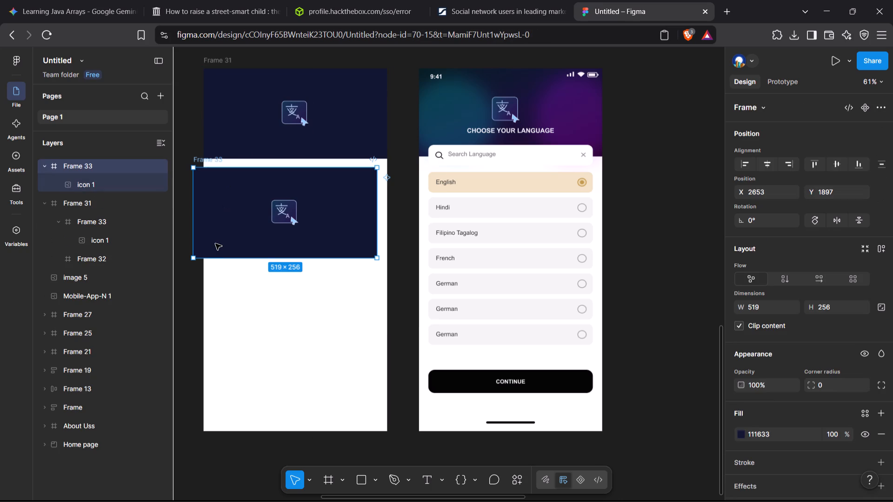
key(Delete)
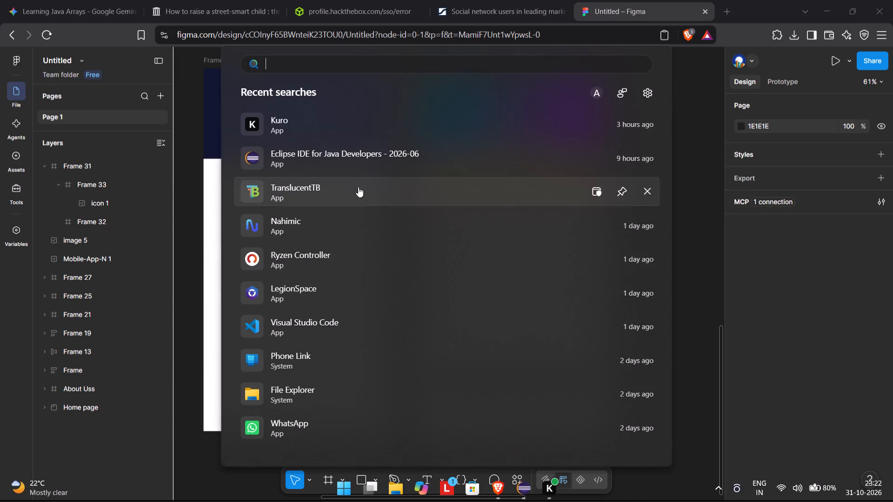
Copy the status bar icons image from iocn2.png in the ui-ux-assignment folder in File Explorer and return to Figma.
double_click(331, 404)
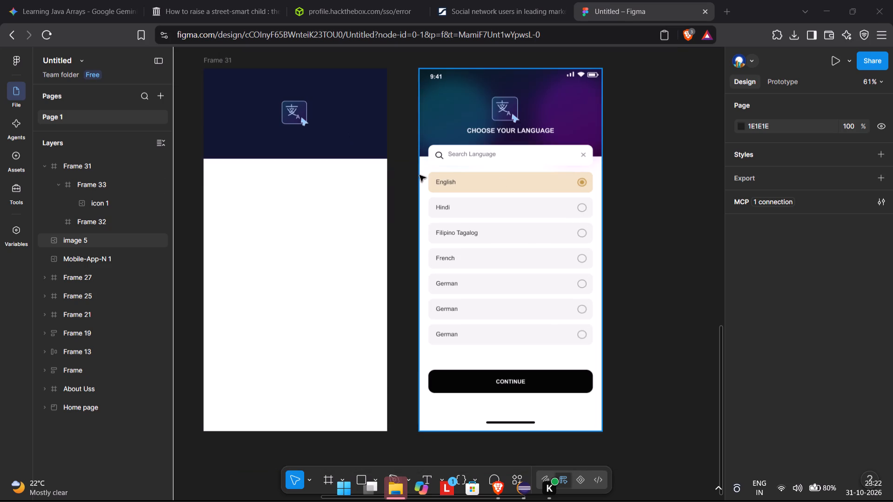
click(397, 495)
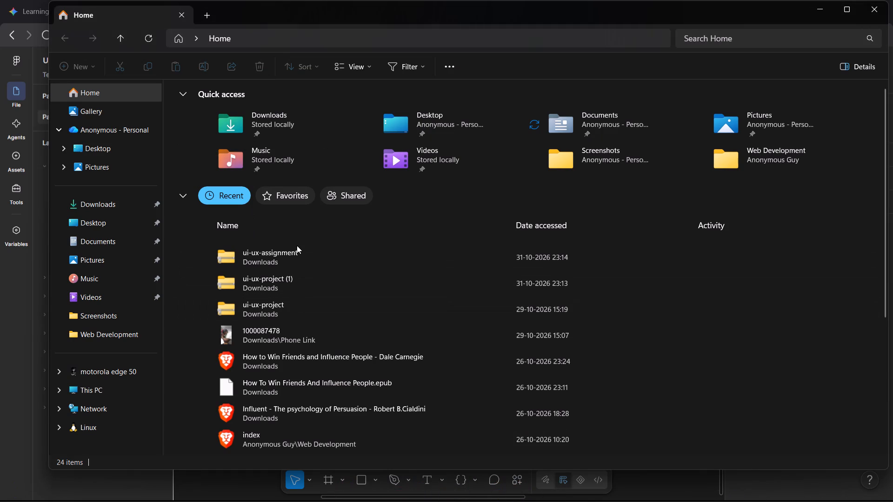
double_click(297, 251)
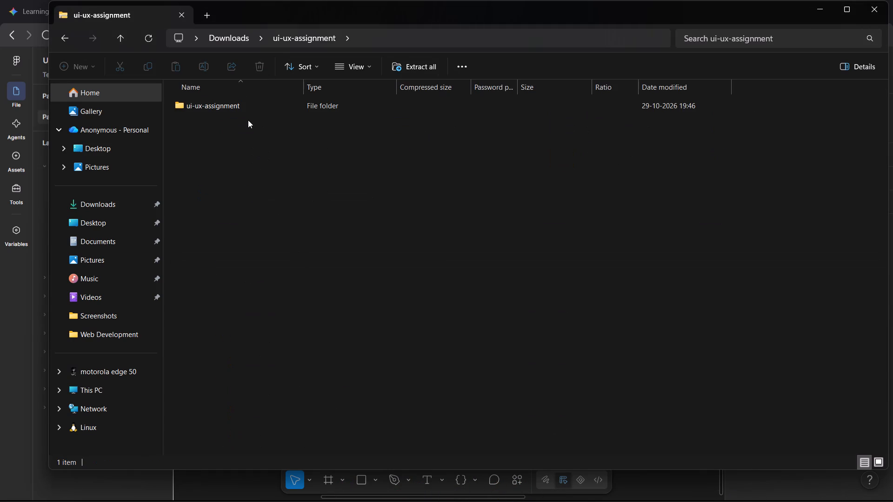
click(255, 108)
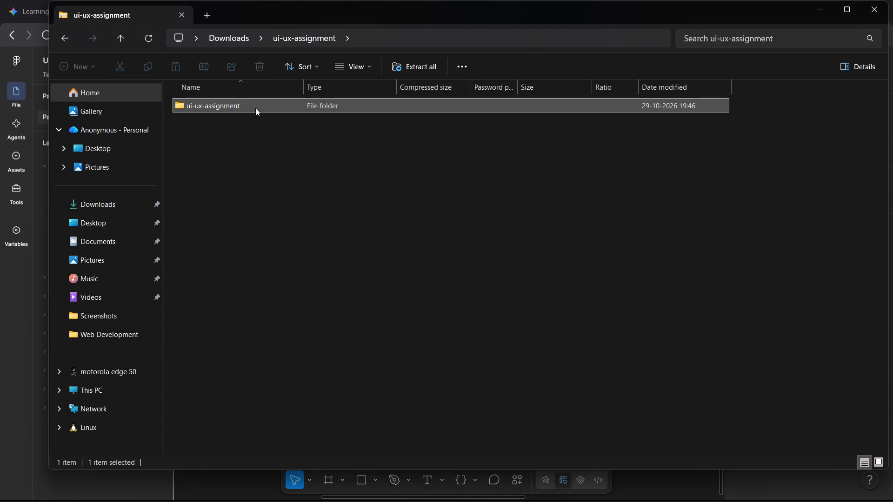
click(255, 108)
double_click(255, 108)
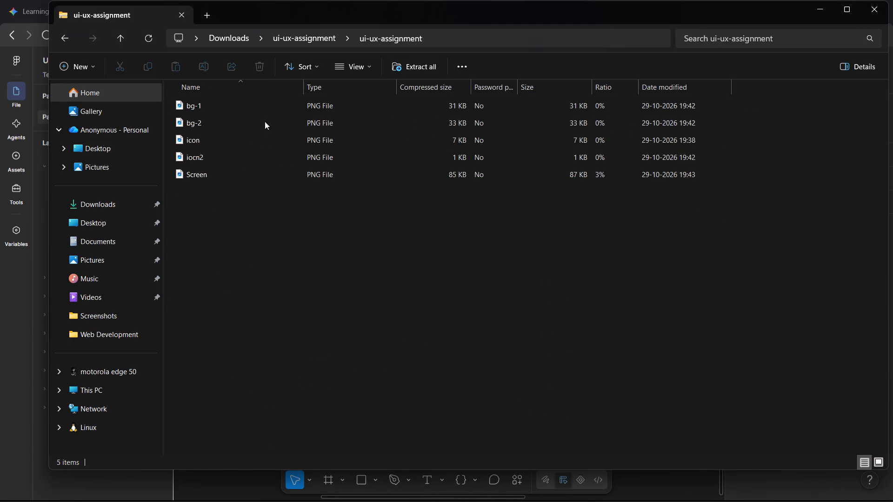
double_click(257, 152)
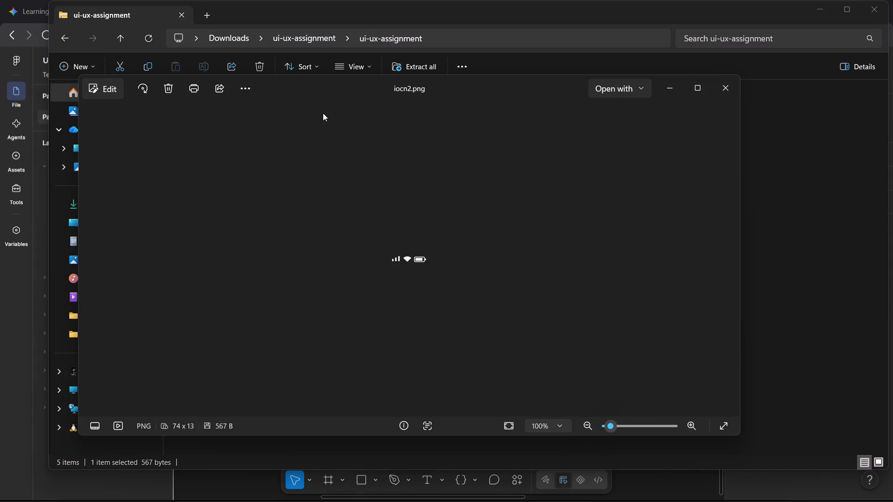
click(249, 92)
click(219, 135)
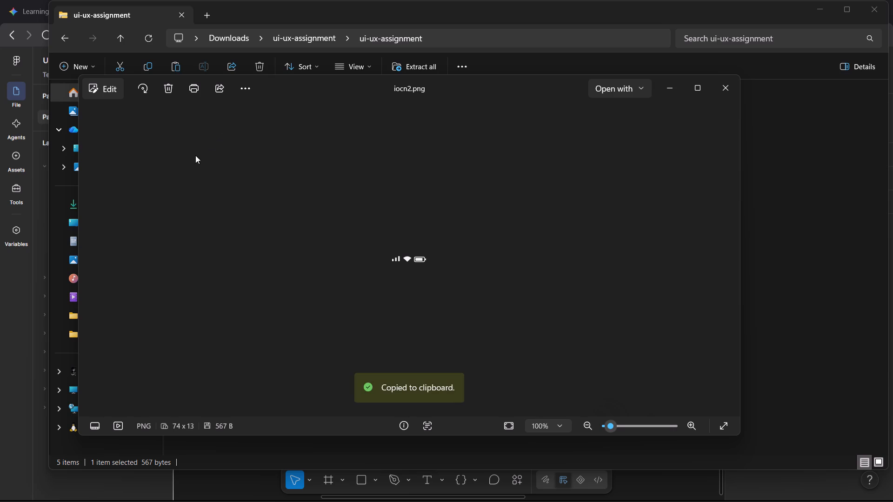
click(731, 86)
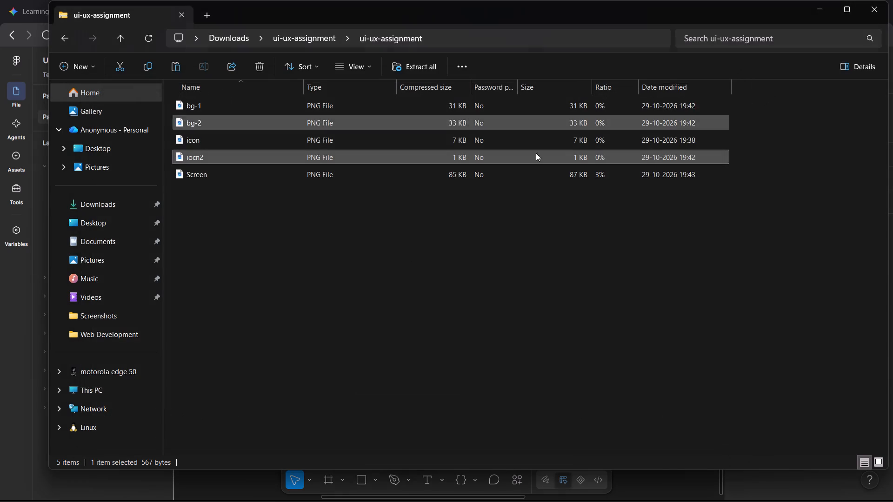
click(0, 273)
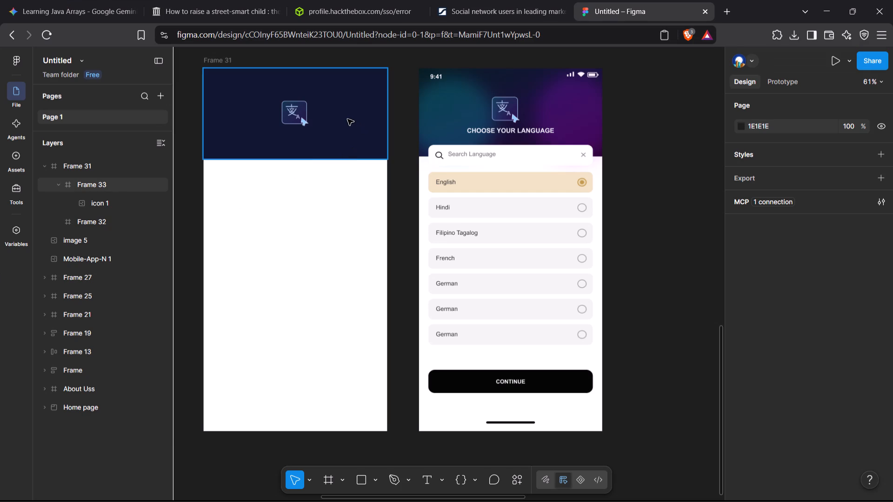
Paste the status bar icons image into the dark header, Frame 33.
click(347, 119)
key(ctrl+v)
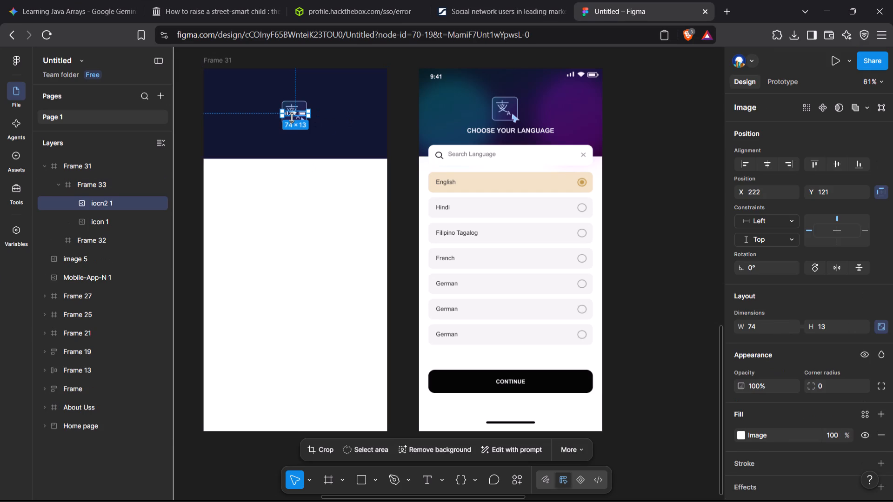
Move the status bar icons to the upper right corner of the dark header, at about X 419, Y 21.
key(Left)
key(Left)
key(Left)
key(Left)
key(Left)
key(Left)
key(Left)
key(Left)
key(Left)
key(Left)
key(Left)
key(Left)
key(Left)
key(Left)
key(Left)
key(Left)
key(Left)
key(Left)
key(Left)
key(Left)
key(Up)
key(Up)
key(Up)
key(Up)
key(Up)
key(Up)
key(Up)
key(Up)
key(Up)
key(Up)
key(Up)
key(Up)
key(Up)
key(Up)
key(Up)
key(Up)
key(Up)
key(Up)
key(Up)
key(Up)
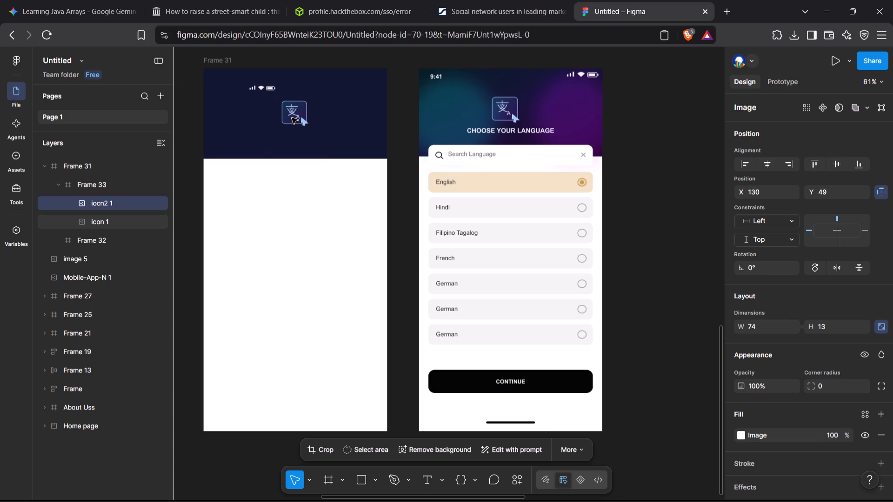
key(Up)
key(Right)
key(Right)
key(Right)
key(Right)
key(Right)
key(Right)
key(Right)
key(Right)
key(Right)
key(Right)
key(Right)
key(Right)
key(Right)
key(Right)
key(Right)
key(Right)
key(Right)
key(Right)
key(Right)
key(Right)
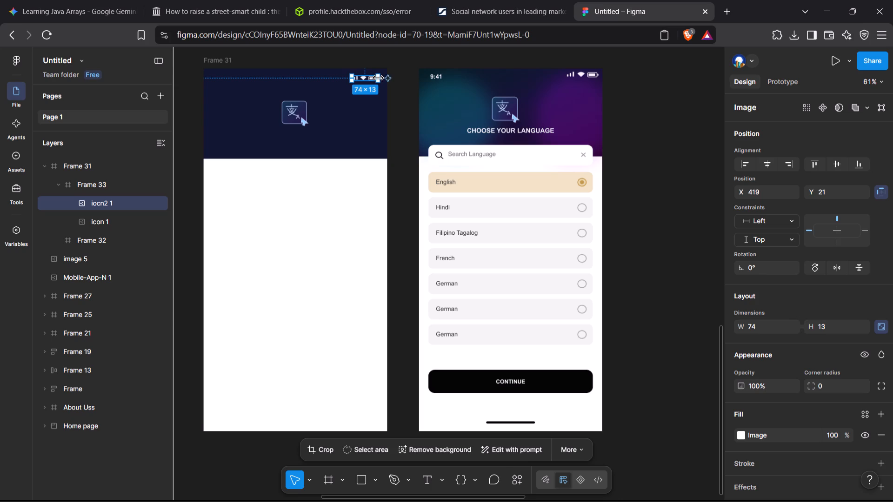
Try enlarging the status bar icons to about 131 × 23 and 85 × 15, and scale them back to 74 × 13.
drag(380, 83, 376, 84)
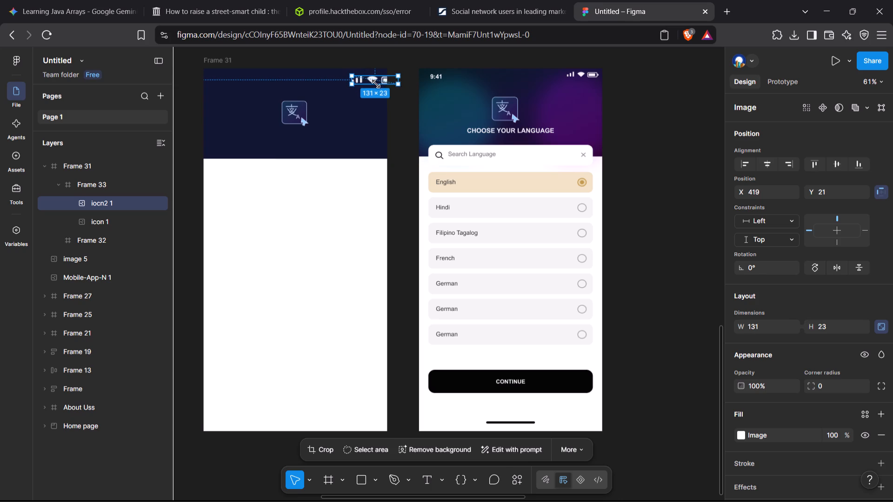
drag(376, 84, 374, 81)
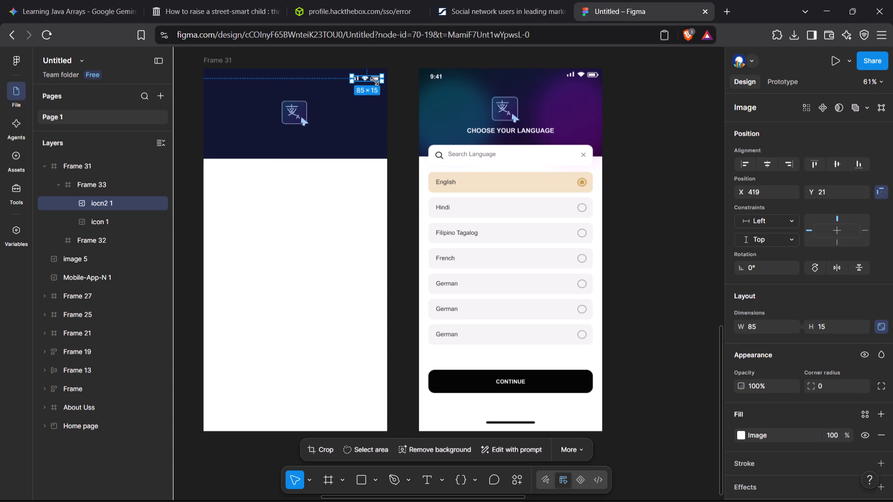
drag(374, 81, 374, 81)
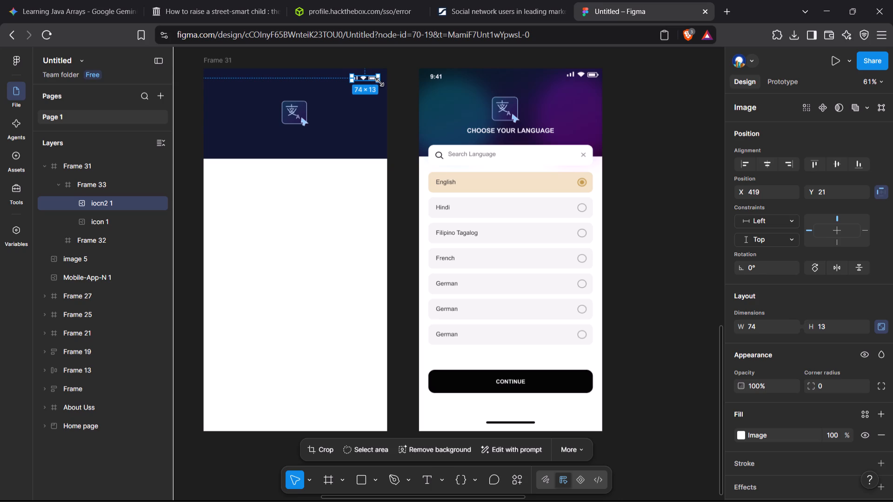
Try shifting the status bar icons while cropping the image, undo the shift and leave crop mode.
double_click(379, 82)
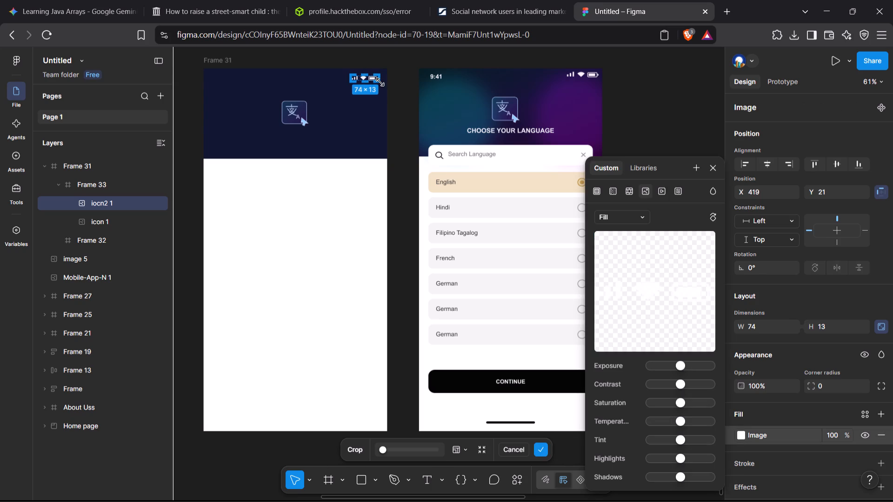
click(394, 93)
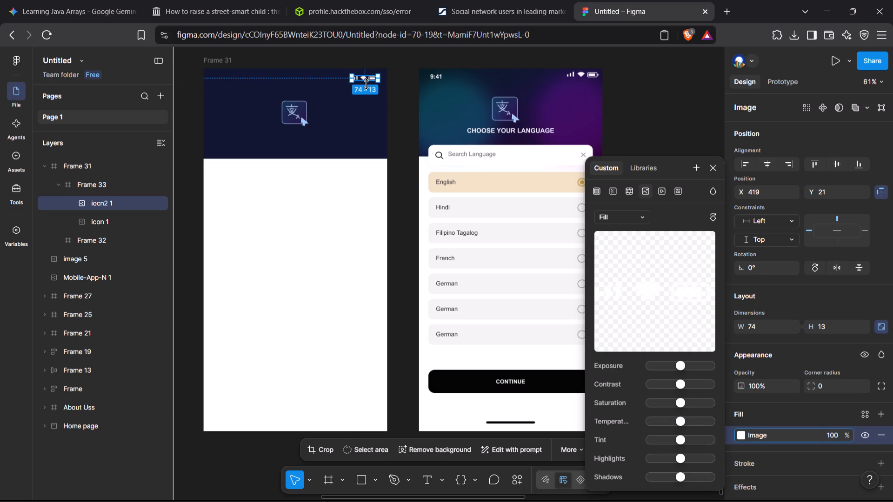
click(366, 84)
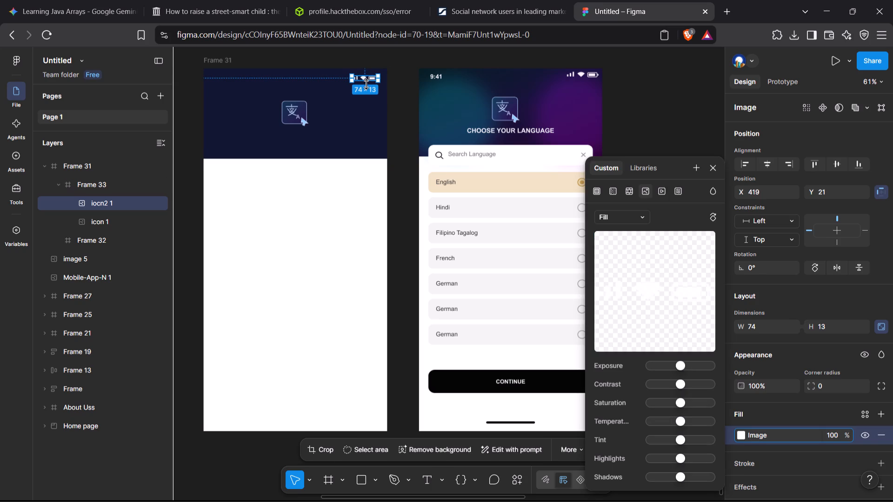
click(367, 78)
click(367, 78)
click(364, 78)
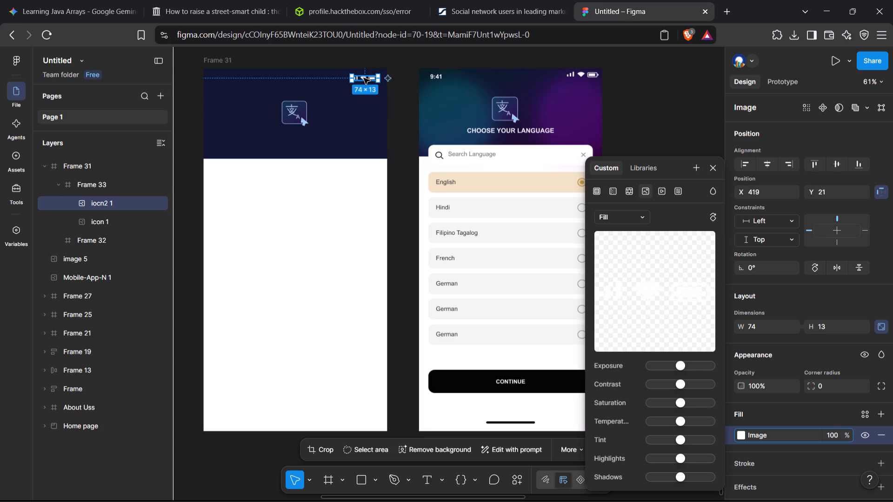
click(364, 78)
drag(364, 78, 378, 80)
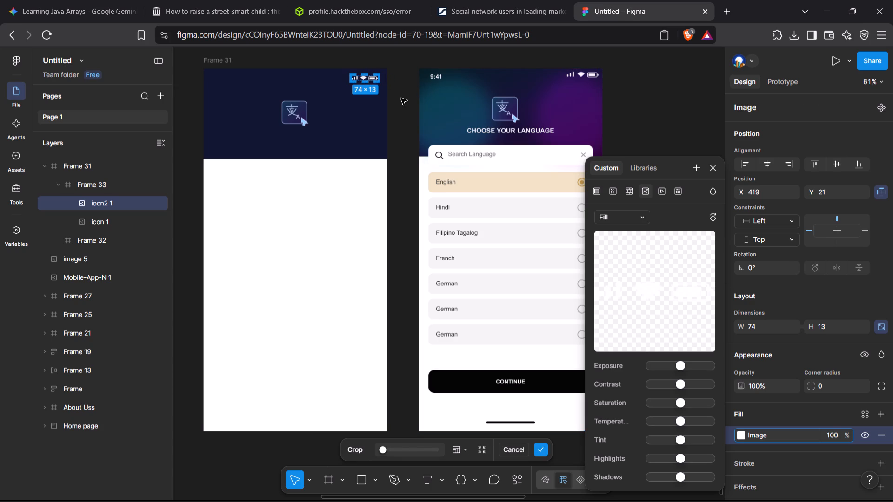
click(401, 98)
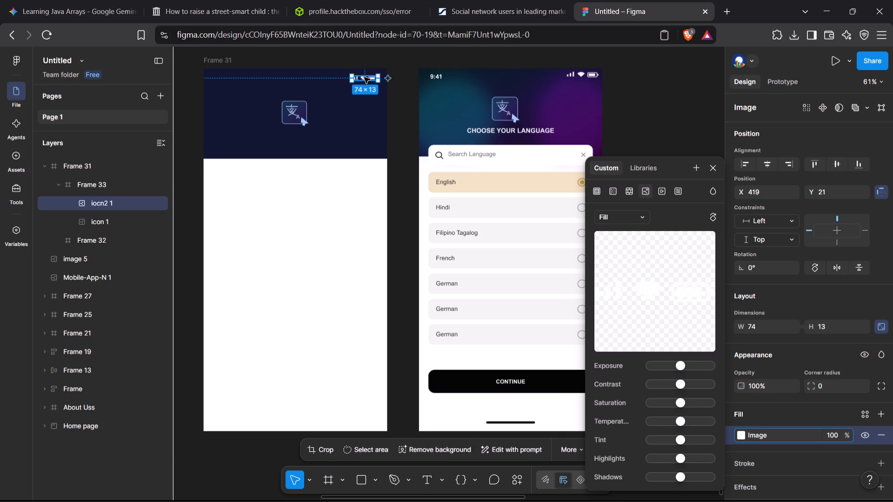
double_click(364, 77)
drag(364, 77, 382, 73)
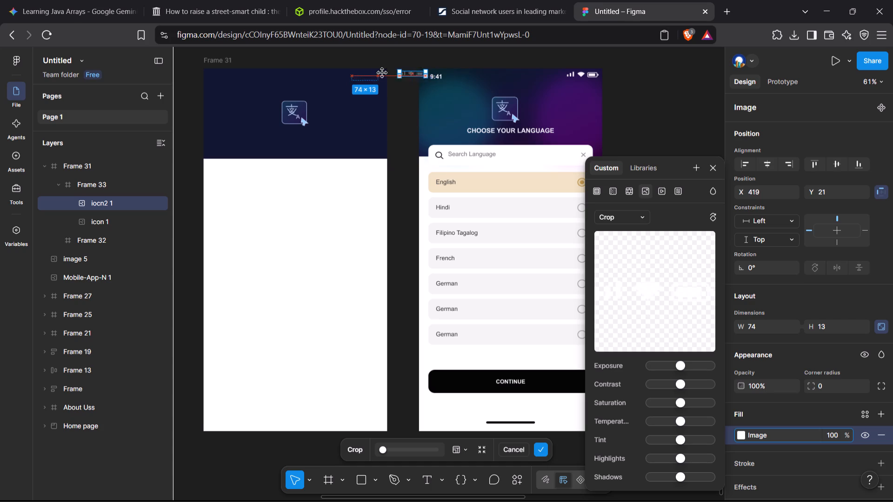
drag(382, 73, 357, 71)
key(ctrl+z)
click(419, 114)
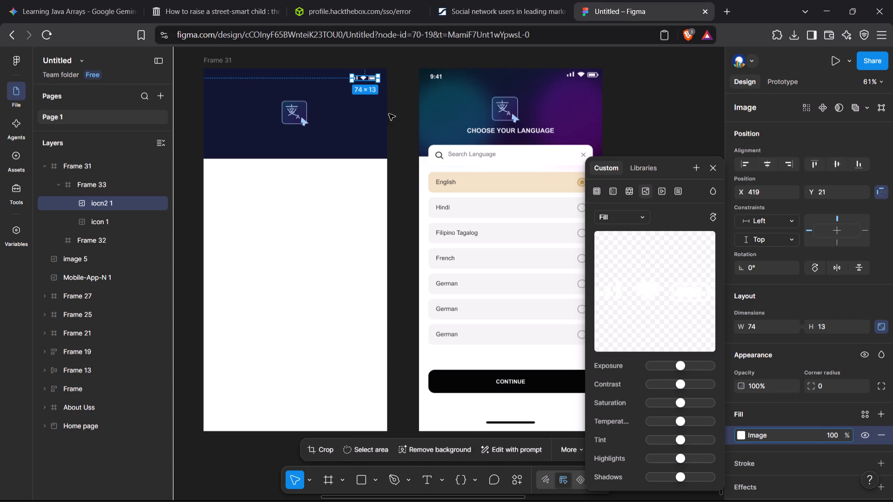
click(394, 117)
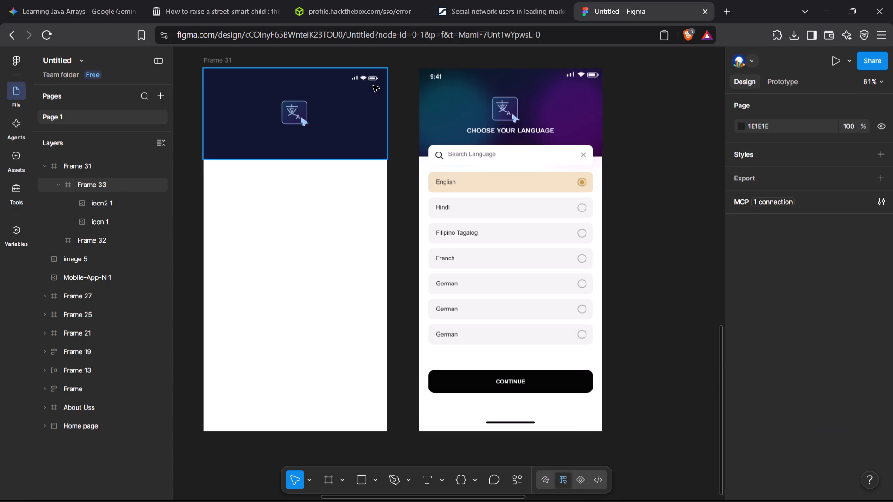
Move the status bar icons out of the dark header onto the reference, just below its own status icons, at about X 3719, Y 1665.
click(369, 74)
click(379, 105)
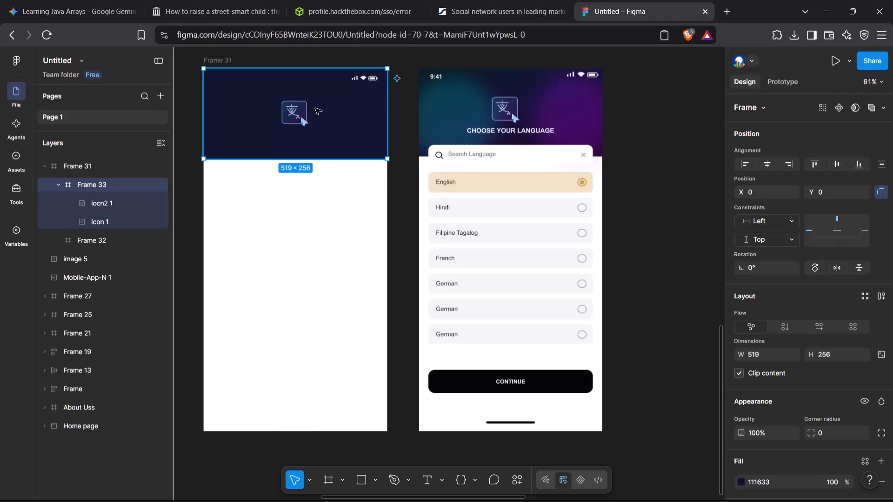
click(91, 208)
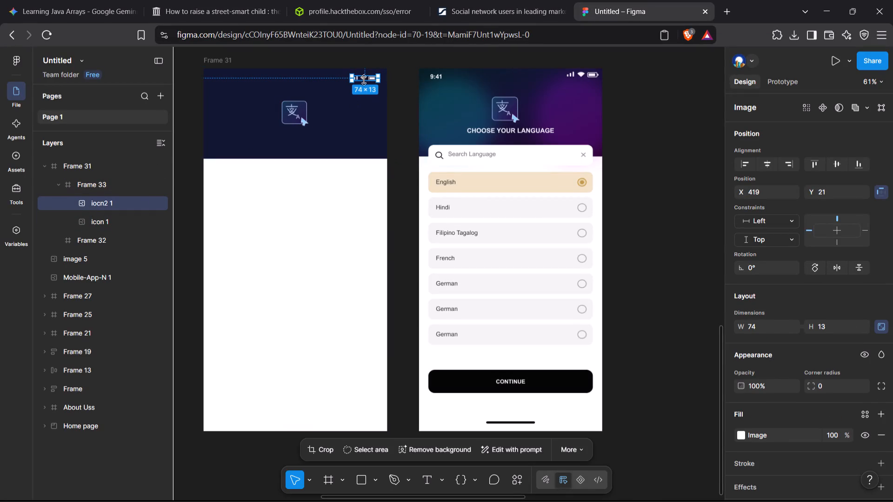
click(365, 79)
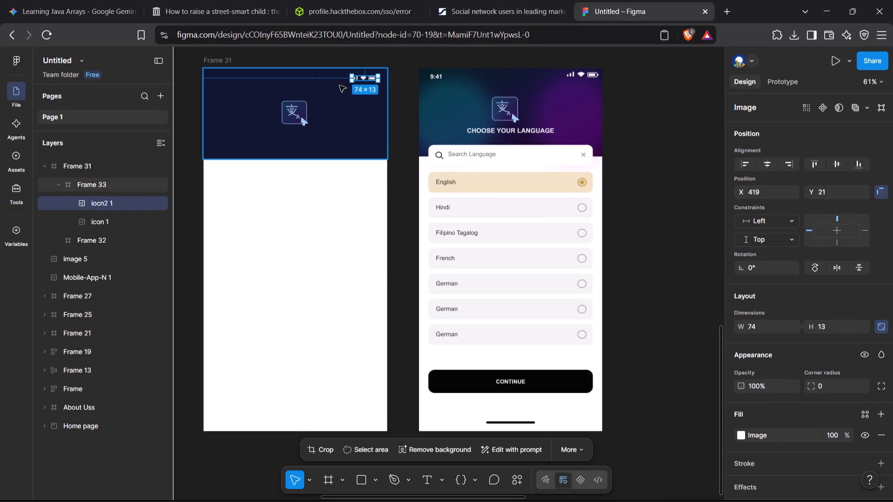
drag(365, 79, 472, 87)
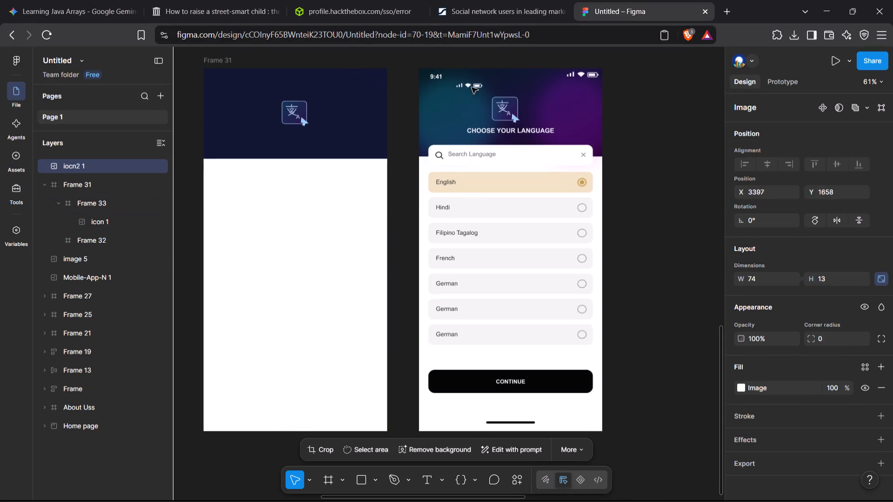
drag(472, 87, 584, 90)
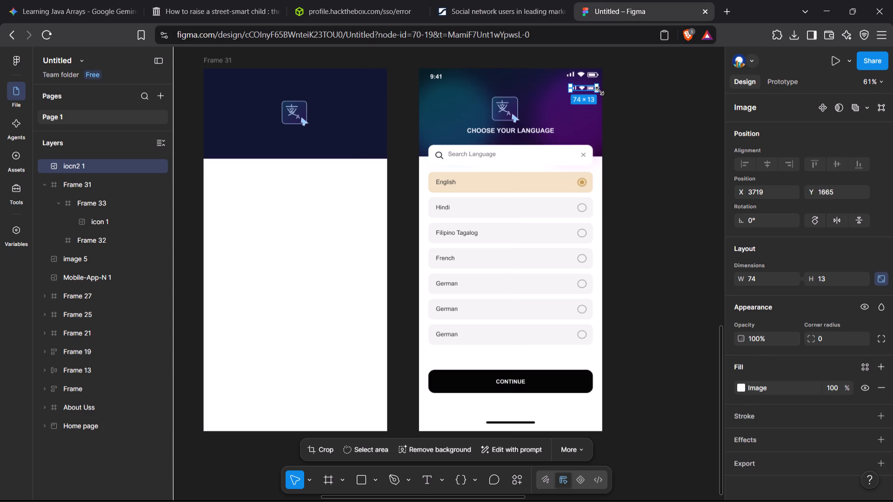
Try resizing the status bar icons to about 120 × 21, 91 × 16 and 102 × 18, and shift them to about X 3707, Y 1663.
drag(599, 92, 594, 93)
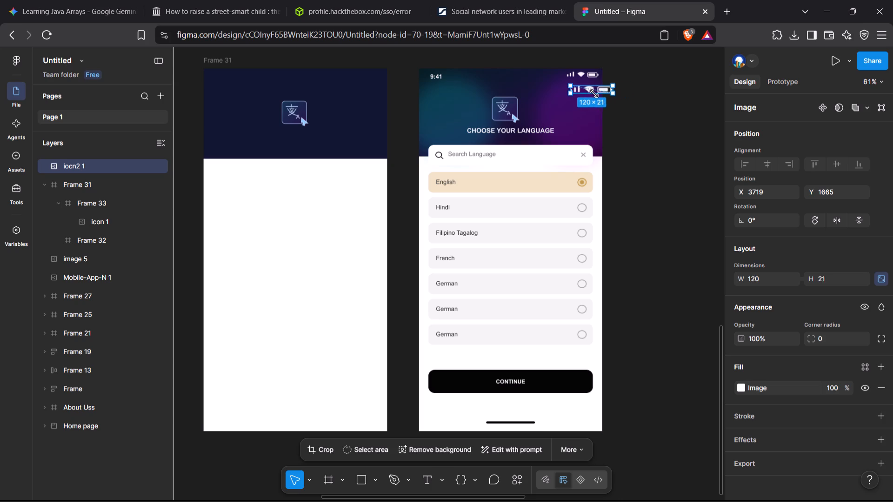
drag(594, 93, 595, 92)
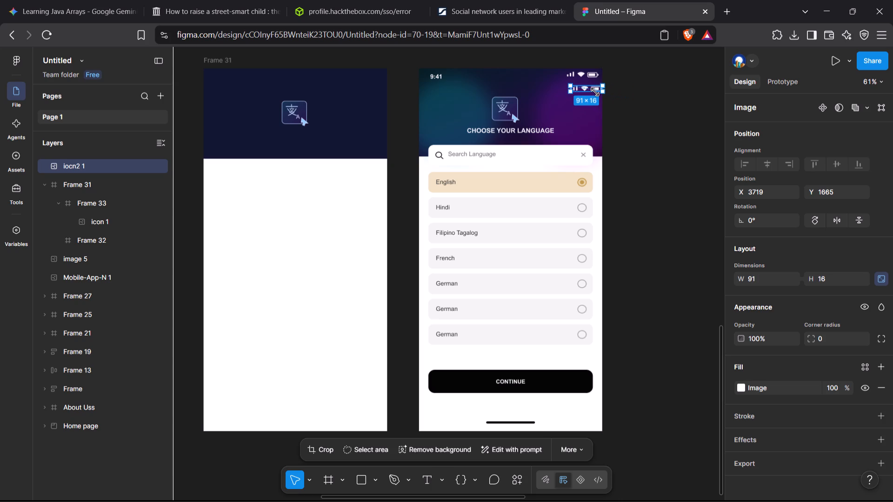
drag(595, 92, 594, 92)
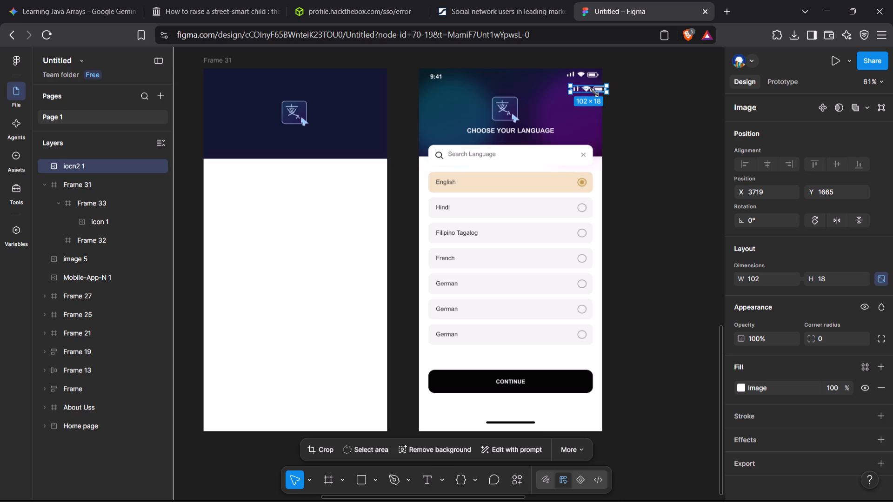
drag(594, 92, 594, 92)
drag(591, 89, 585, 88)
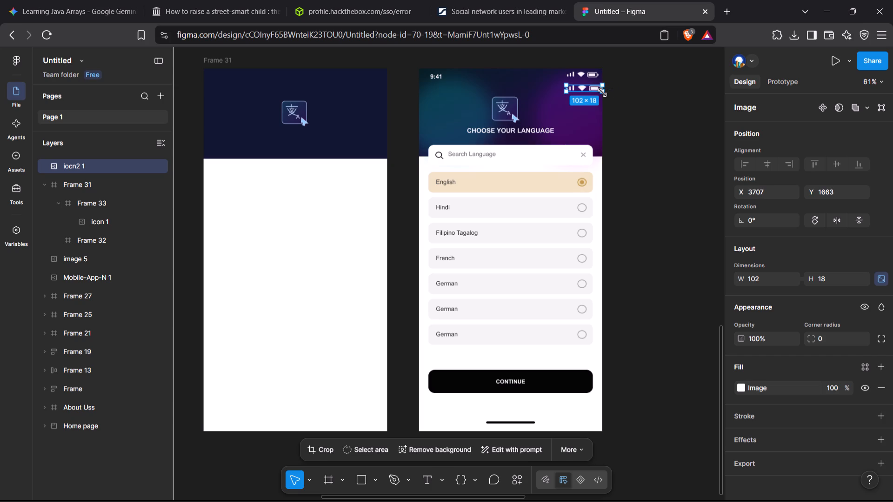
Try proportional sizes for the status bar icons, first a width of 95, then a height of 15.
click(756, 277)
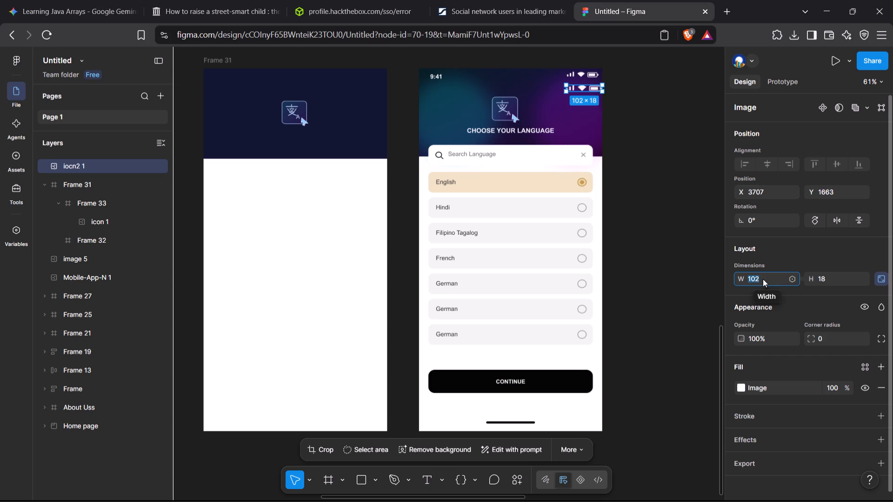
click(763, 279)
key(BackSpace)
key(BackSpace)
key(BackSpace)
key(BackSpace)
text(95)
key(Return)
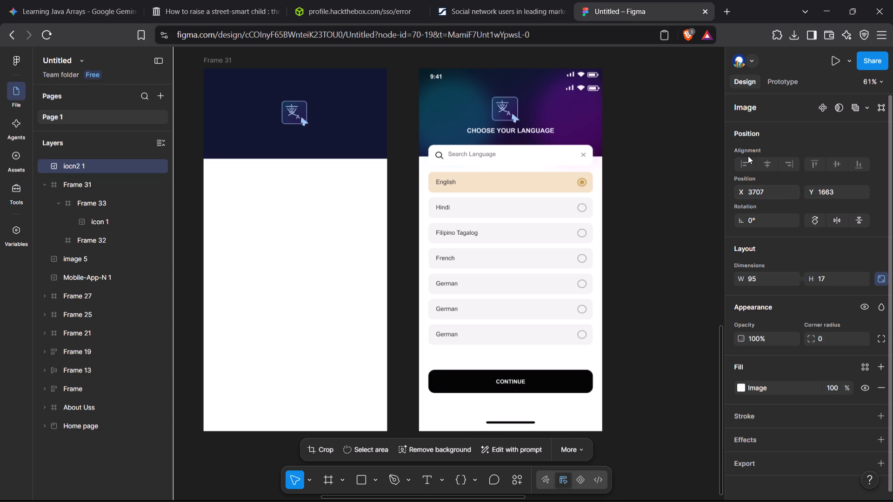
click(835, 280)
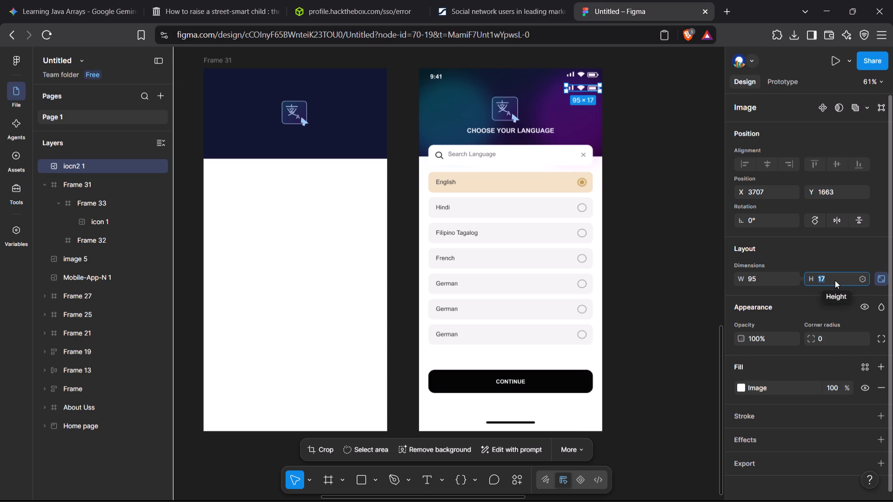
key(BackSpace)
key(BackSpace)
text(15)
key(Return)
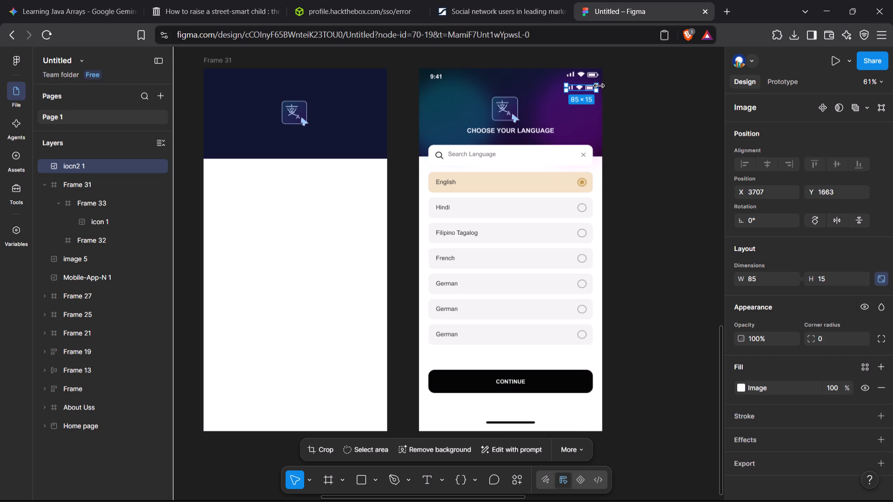
Nudge the status bar icons right to X 3714, under the reference's status icons.
key(Right)
key(Right)
key(Right)
key(Right)
key(Right)
key(Right)
key(Right)
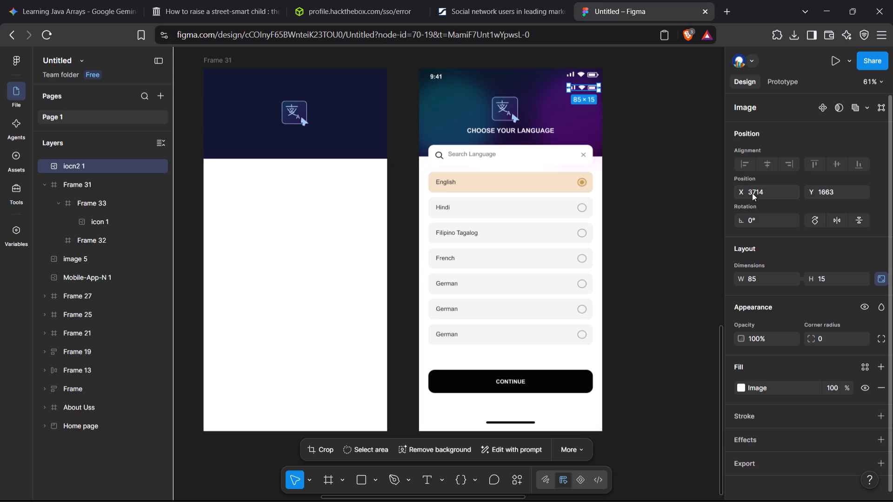
Set the status bar icons' height to 16 with proportions locked, giving 91 × 16, and deselect them.
click(764, 270)
click(841, 280)
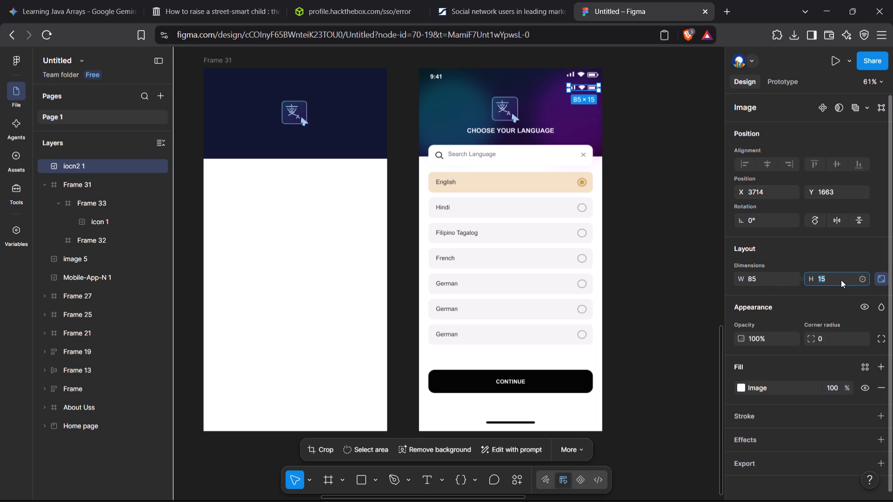
click(841, 280)
key(BackSpace)
key(6)
key(Return)
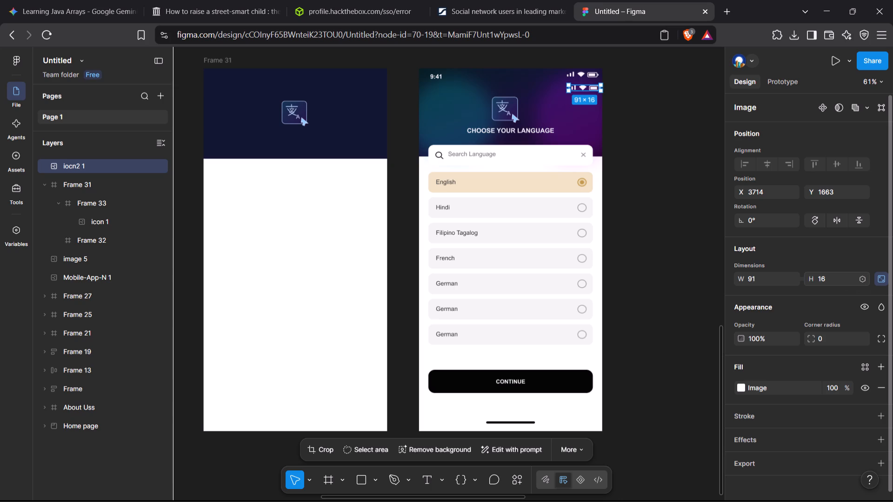
click(685, 162)
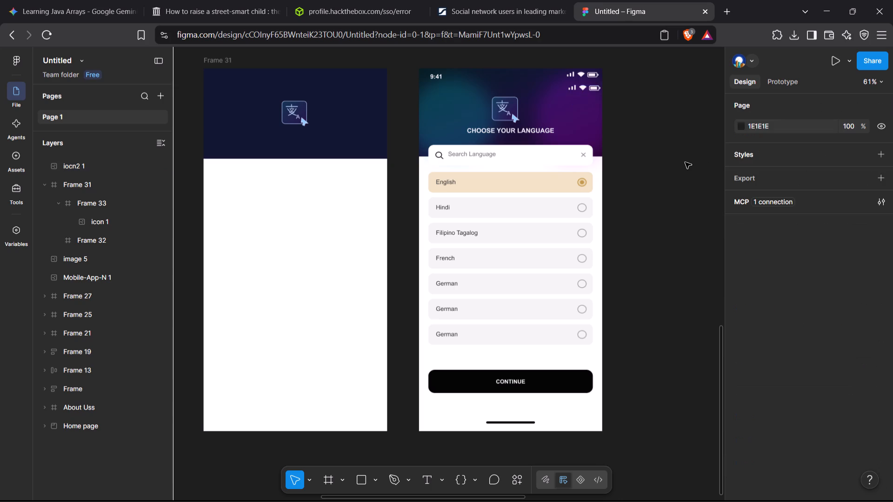
Move the resized status bar icons left from the reference back over the dark header, to X 3103.
click(591, 90)
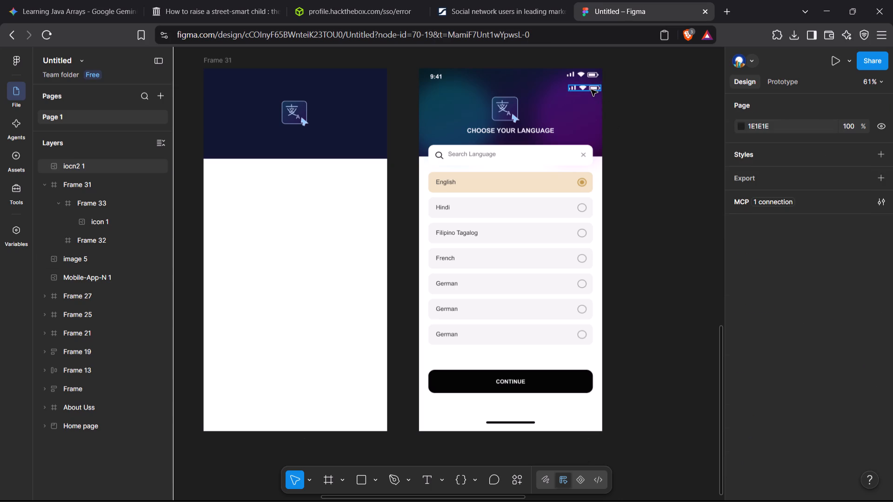
key(Left)
key(Left)
key(Left)
key(Left)
key(Left)
key(Left)
key(Left)
key(Left)
key(Left)
key(Left)
key(Left)
key(Left)
key(Left)
key(Left)
key(Left)
key(Left)
key(Left)
key(Left)
key(Left)
key(Left)
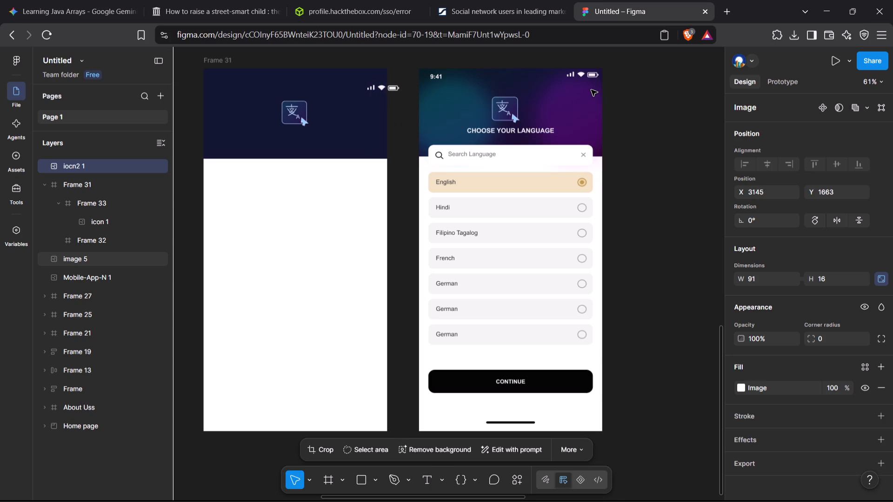
Raise the status bar icons to Y 1629, near the dark header's top edge, and deselect them.
key(Up)
key(Up)
key(Up)
key(Up)
key(Up)
key(Up)
key(Up)
key(Up)
key(Up)
key(Up)
key(Up)
key(Up)
key(Up)
key(Up)
key(Up)
key(Up)
key(Up)
key(Up)
key(Up)
key(Up)
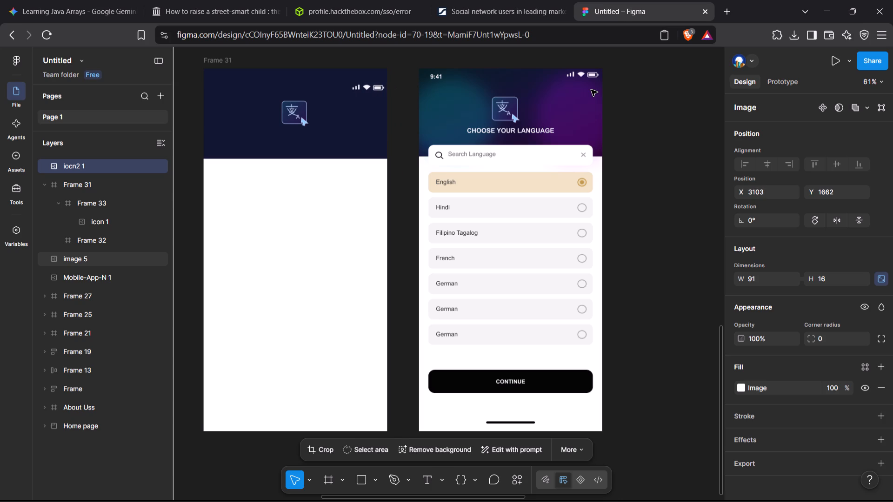
key(Up)
key(Up)
key(Up)
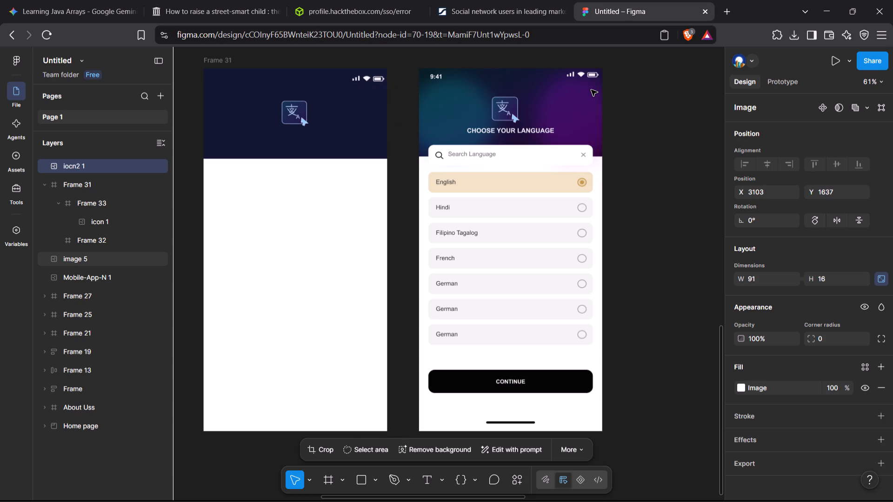
key(Up)
key(Up)
key(Up)
key(Up)
key(Up)
key(Up)
key(Up)
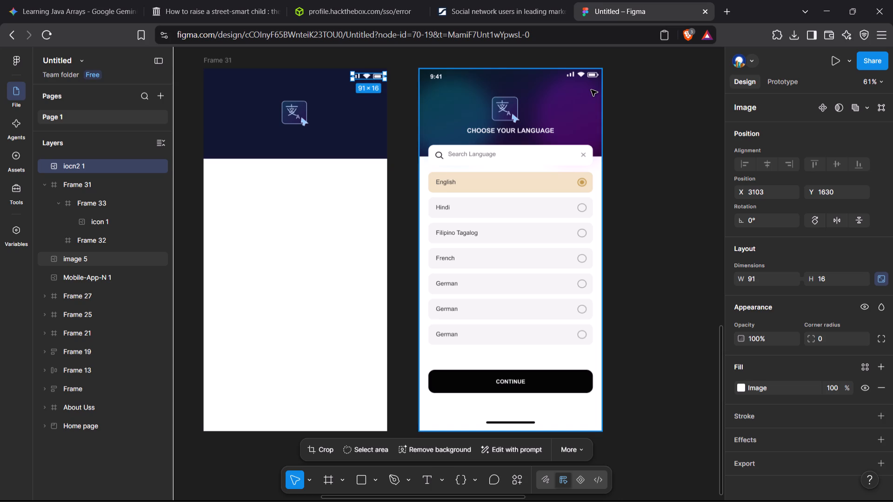
key(Up)
key(Up)
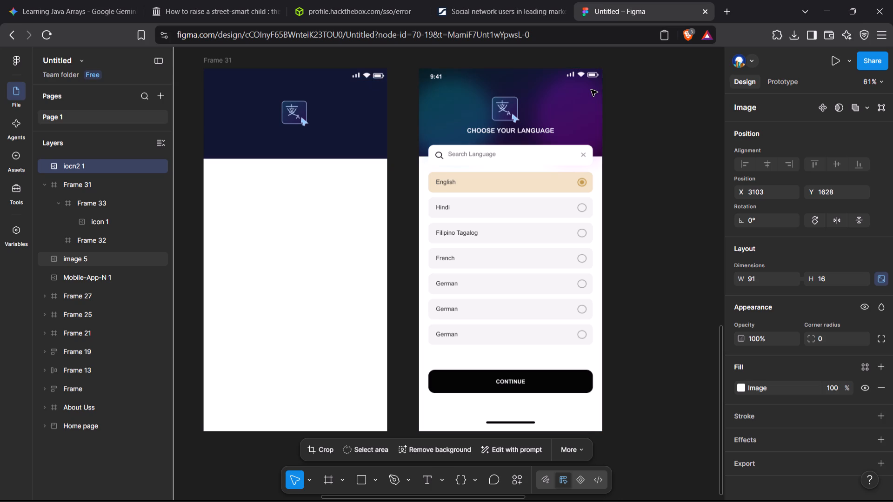
key(Down)
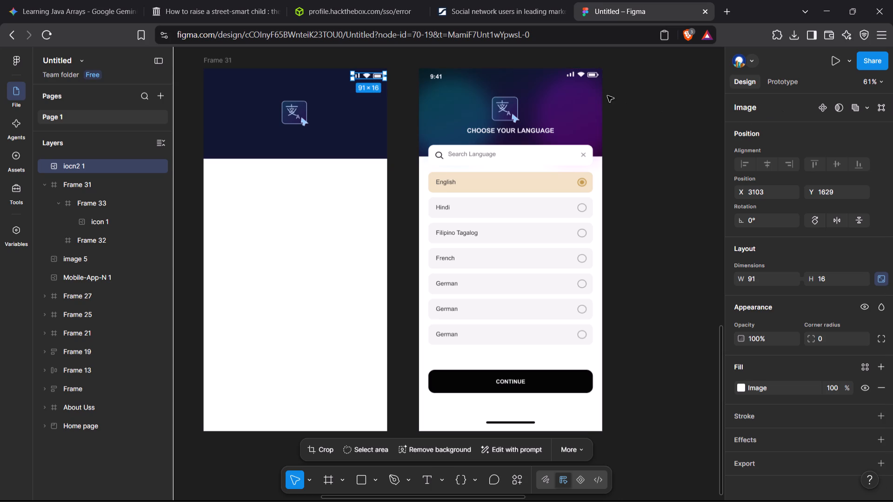
click(607, 96)
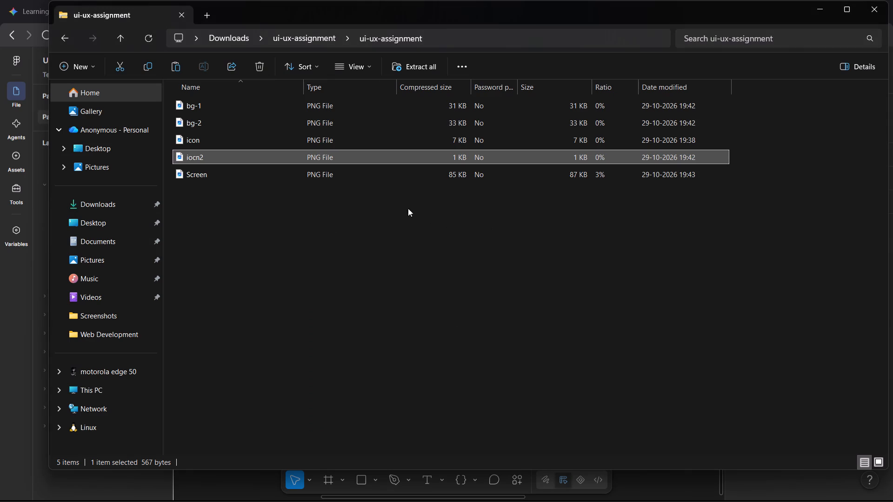
In the ui-ux-assignment folder in File Explorer, open the bg-2 image in Photos, copy it and close the viewer.
click(305, 124)
click(305, 124)
double_click(305, 124)
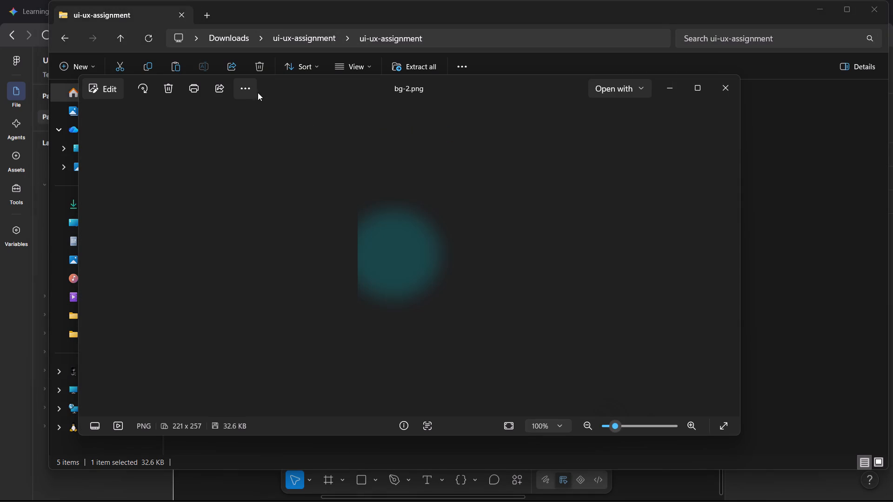
click(255, 88)
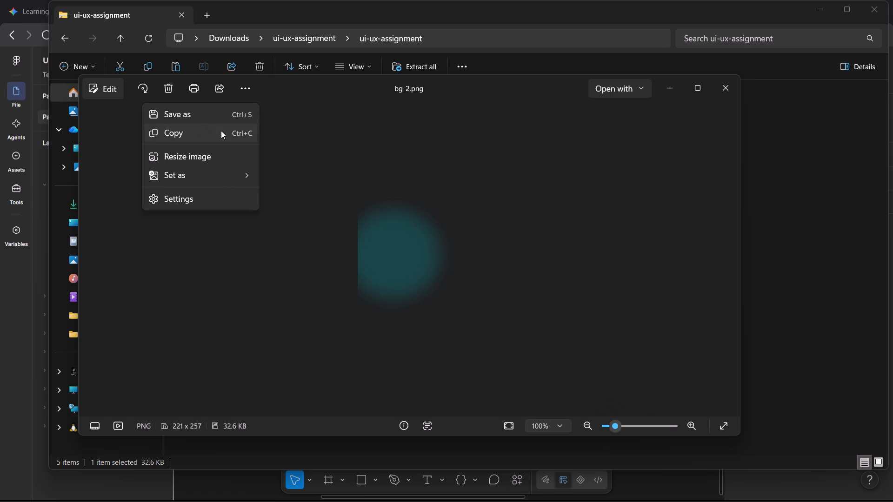
click(221, 131)
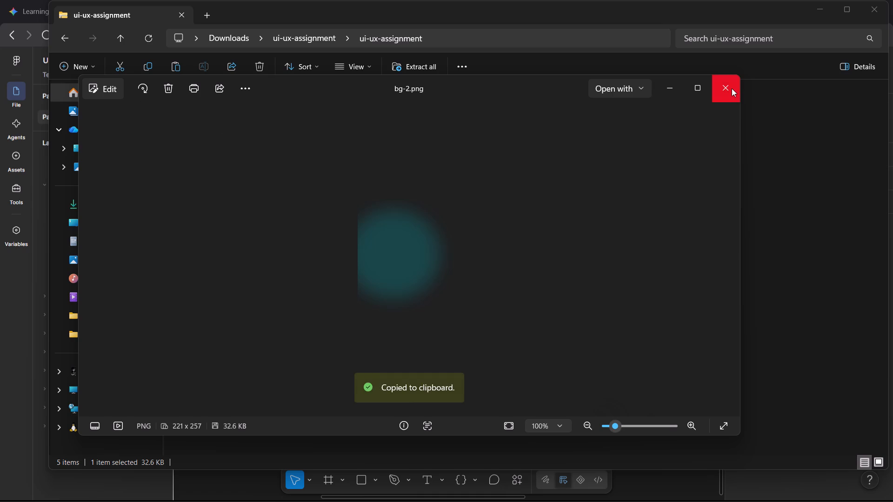
click(732, 88)
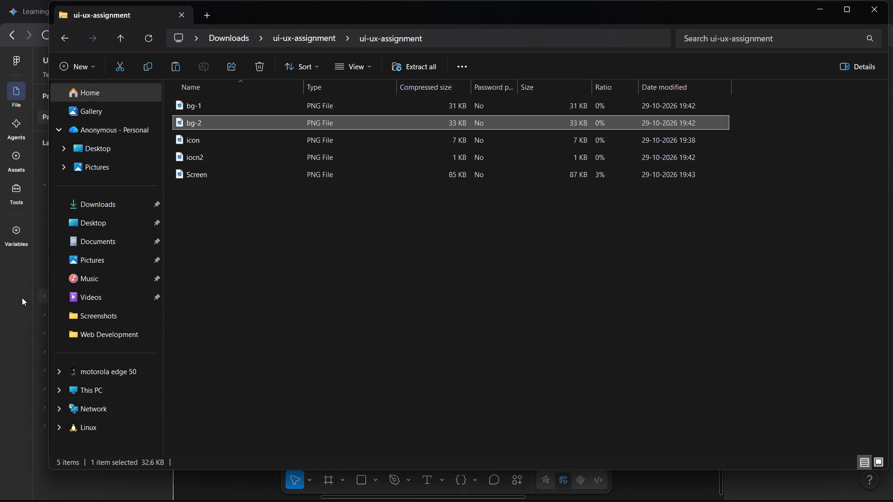
Switch back to the Figma file and paste the copied bg-2 image into the dark header frame.
click(22, 297)
click(229, 112)
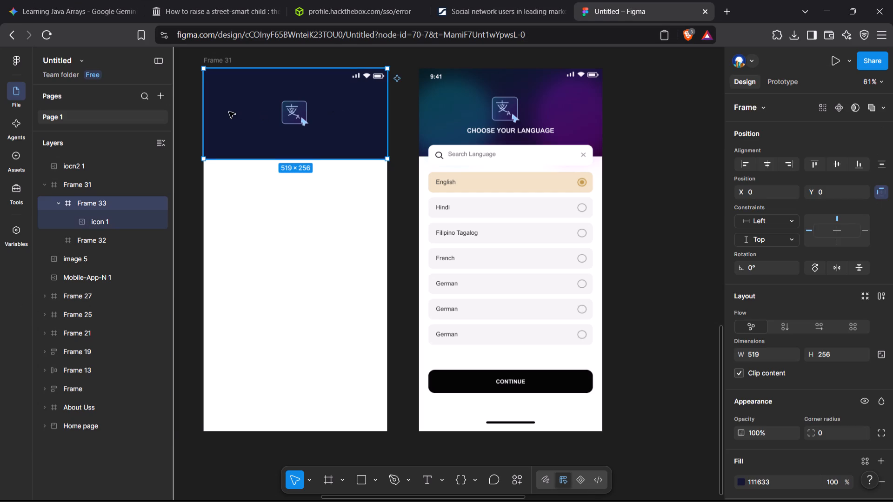
key(ctrl+v)
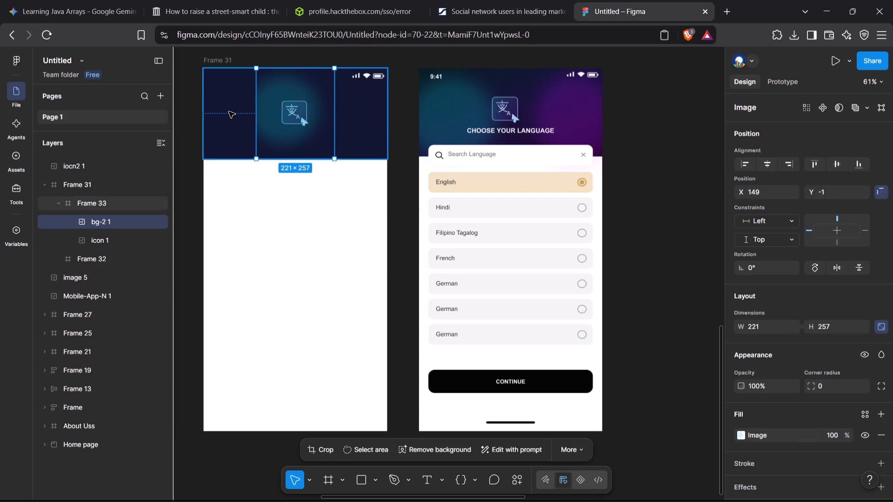
Move the teal bg-2 glow image left to the dark header's left edge, at X 0.
key(Left)
key(Left)
key(Left)
key(Left)
key(Left)
key(Left)
key(Left)
key(Left)
key(Left)
key(Left)
key(Left)
key(Left)
key(Left)
key(Left)
key(Left)
key(Left)
key(Left)
key(Left)
key(Left)
key(Left)
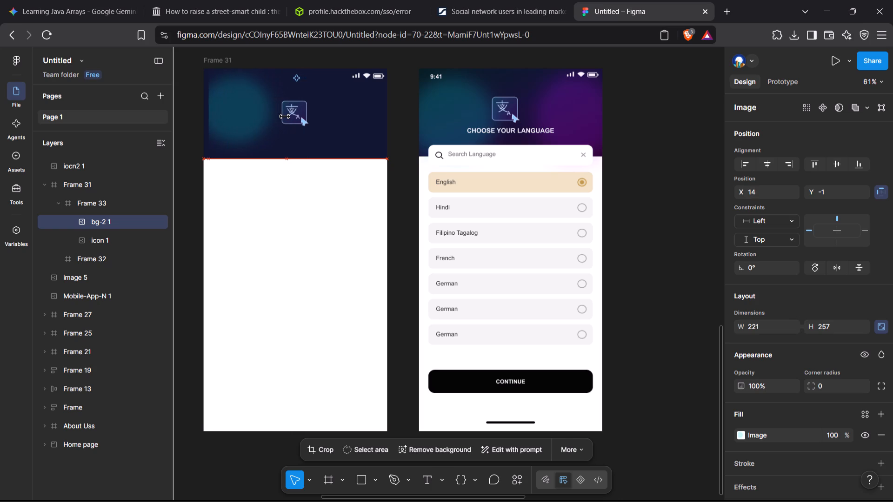
key(Left)
key(Left)
key(Left)
key(Left)
key(Left)
key(Left)
key(Left)
key(Left)
key(Left)
key(Left)
key(Left)
key(Left)
key(Left)
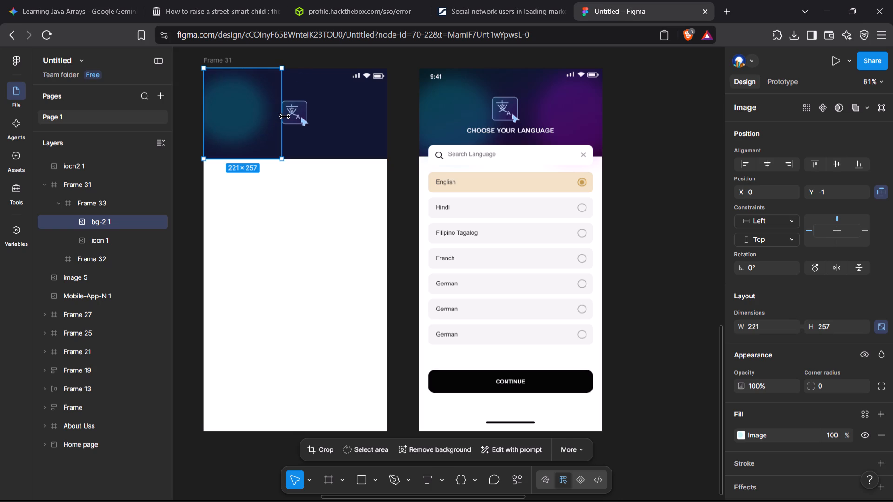
Enlarge the teal bg-2 glow image proportionally from its right edge to about 278 × 323.
drag(282, 118, 294, 121)
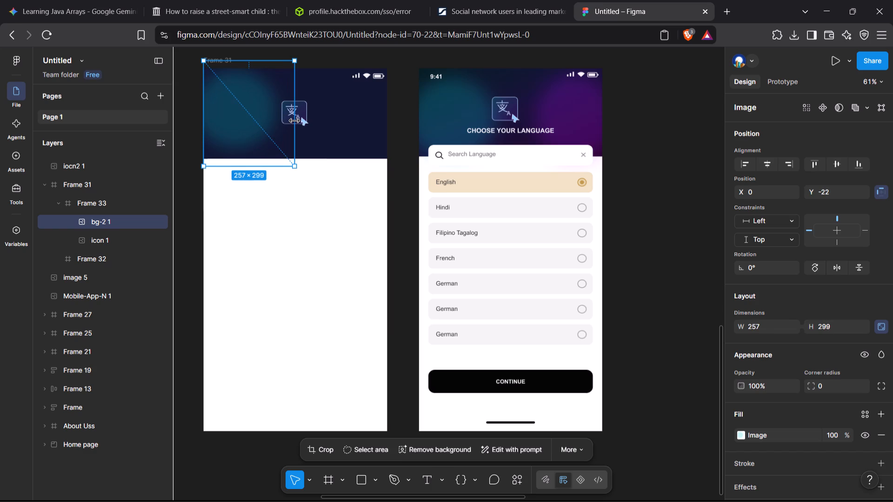
drag(294, 121, 301, 121)
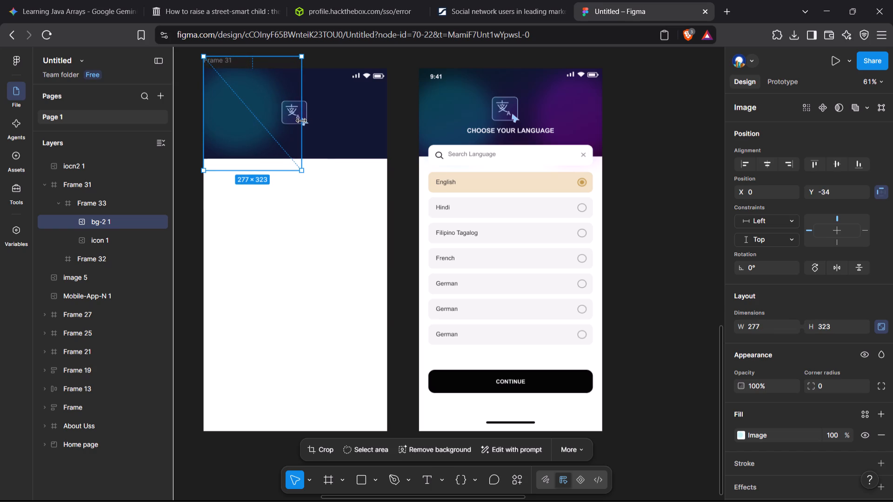
drag(301, 121, 302, 121)
Lower the enlarged bg-2 glow image in the dark header to Y -4 and deselect it.
key(Down)
key(Down)
key(Down)
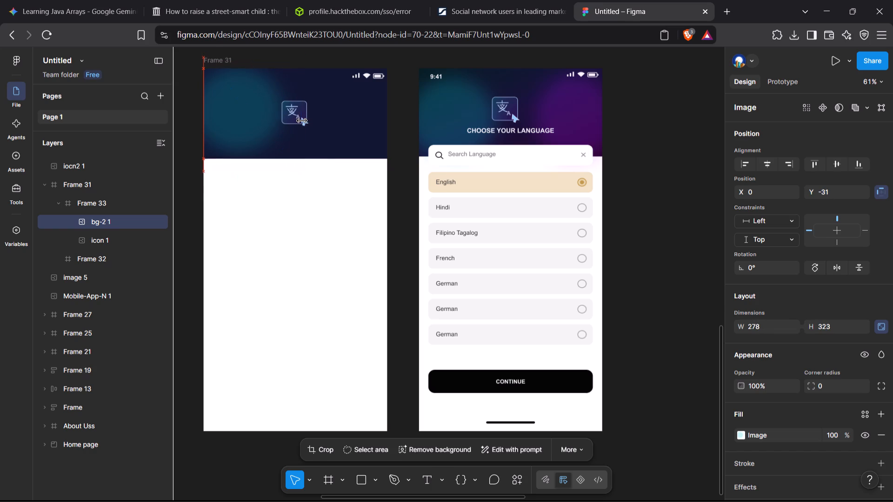
key(Down)
key(Down)
key(Down)
key(Down)
key(Down)
key(Down)
key(Down)
key(Down)
key(Down)
key(Down)
key(Down)
key(Down)
key(Down)
key(Down)
key(Down)
key(Down)
key(Down)
key(Down)
key(Down)
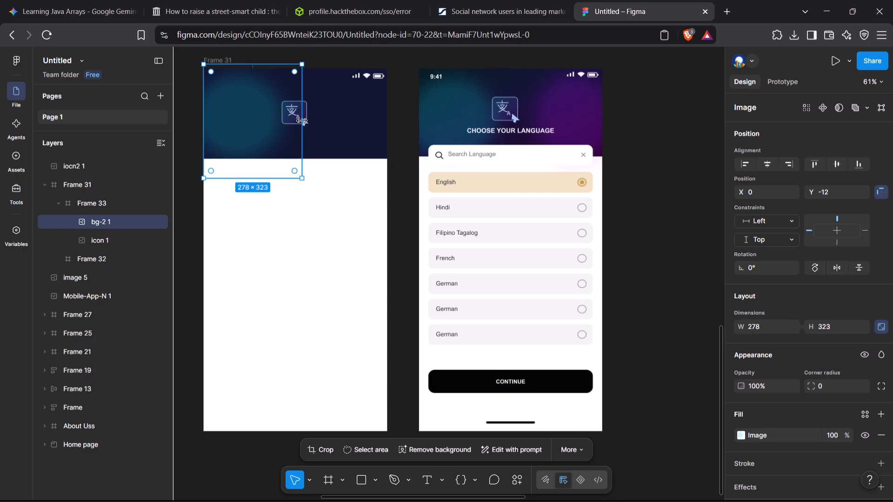
key(Down)
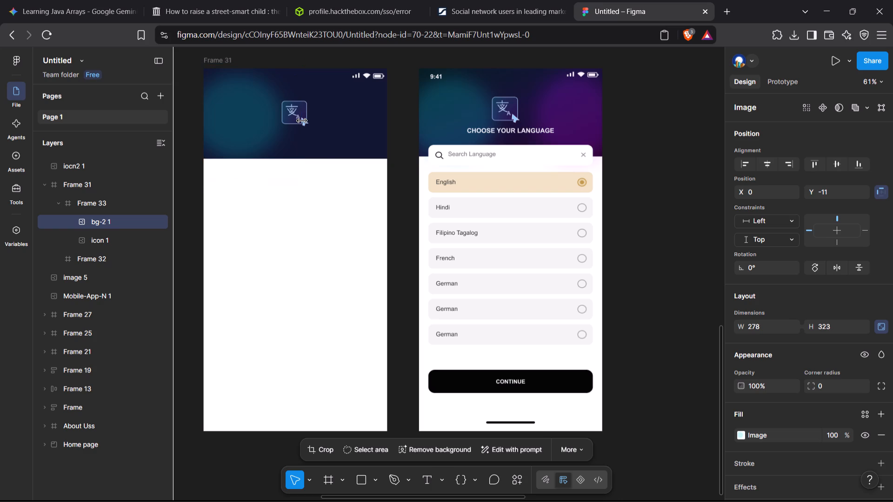
key(Down)
key(Down)
key(Down)
key(Down)
key(Down)
key(Down)
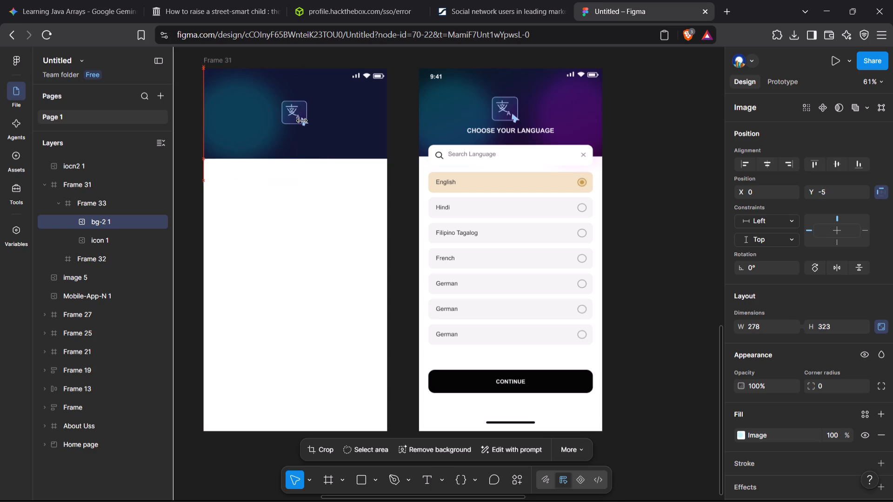
key(Down)
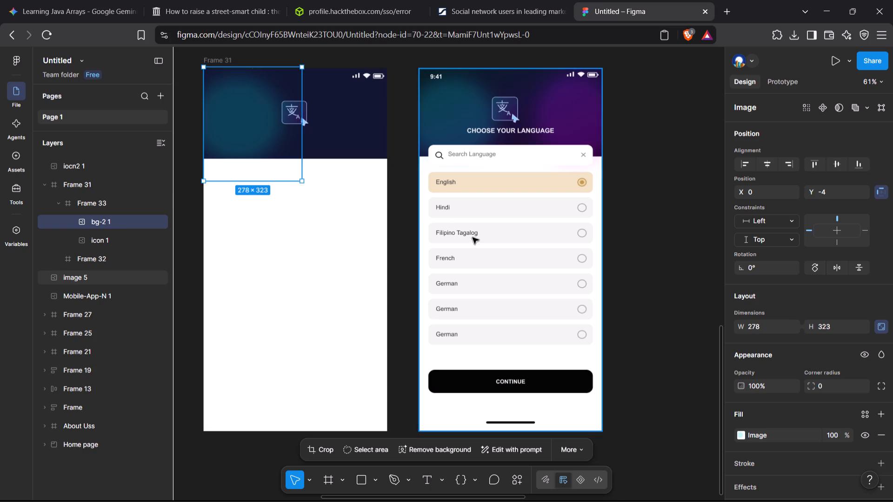
click(412, 217)
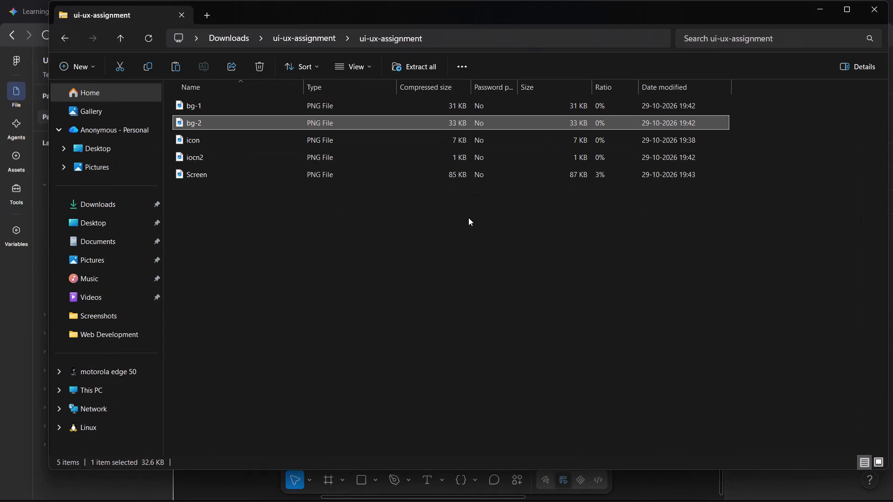
In the ui-ux-assignment folder in File Explorer, open the bg-1 image in Photos, copy it and close the viewer.
double_click(333, 106)
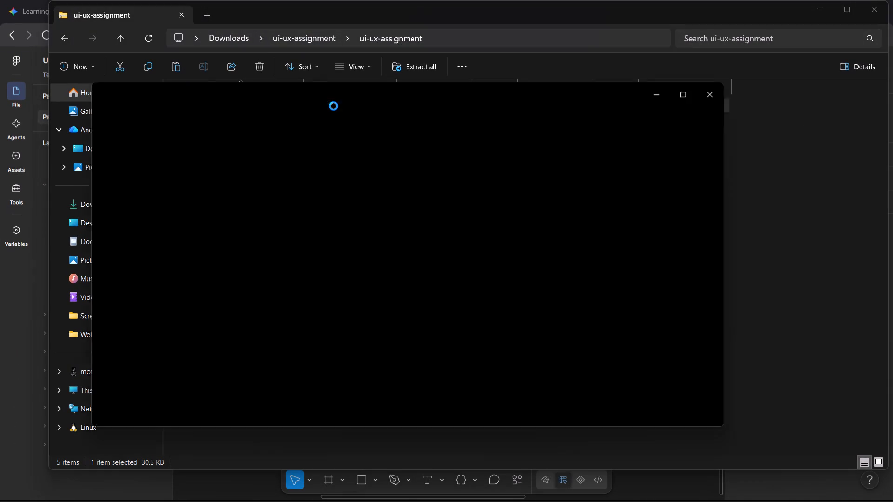
click(248, 94)
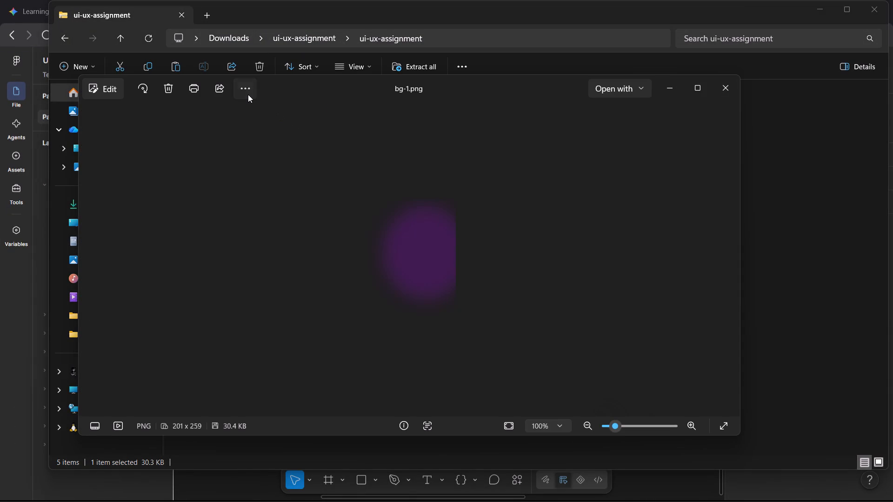
click(240, 127)
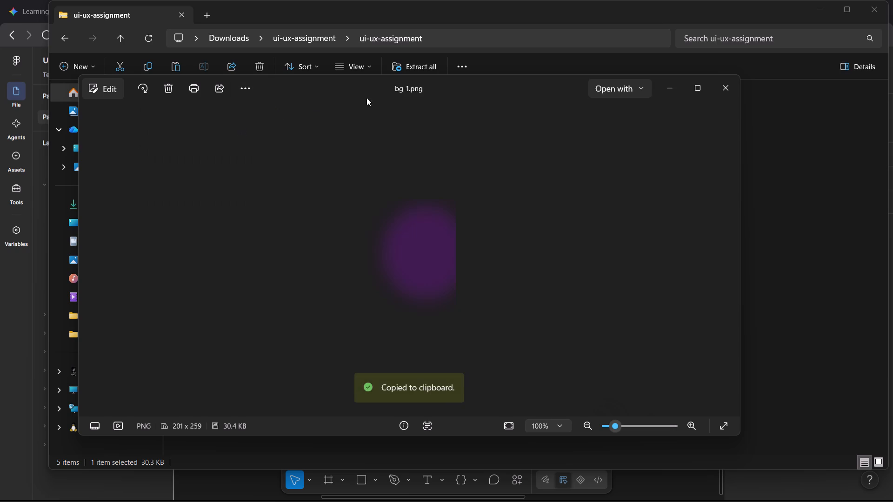
click(723, 92)
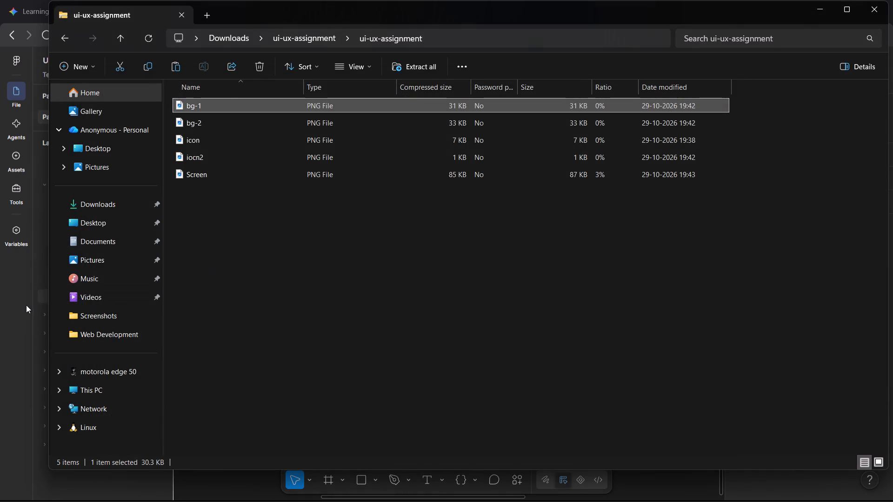
Switch back to the Figma file and paste the copied bg-1 image into the dark header frame.
click(25, 304)
click(345, 112)
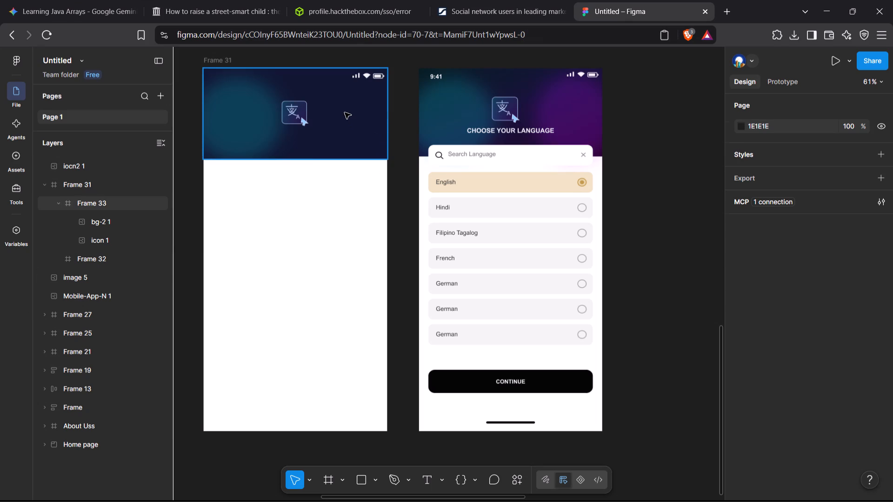
key(ctrl+v)
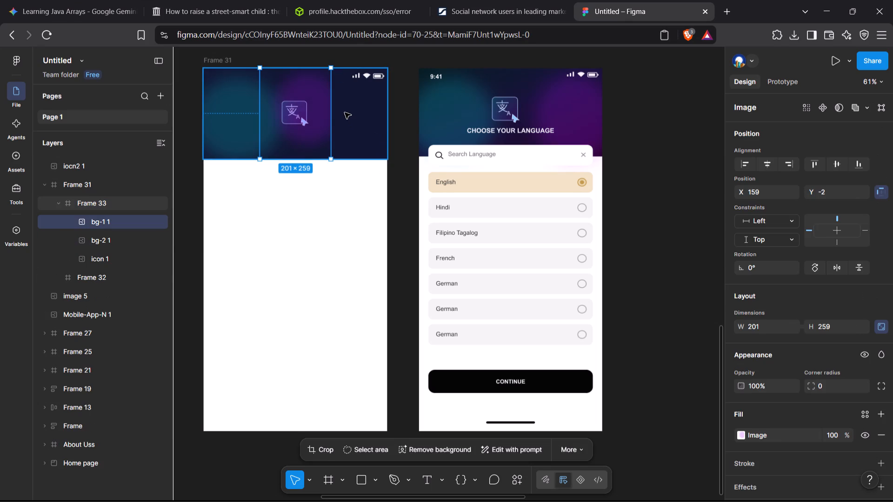
Move the purple bg-1 glow image right to the dark header's right edge, at X 318.
key(Right)
key(Right)
key(Right)
key(Right)
key(Right)
key(Right)
key(Right)
key(Right)
key(Right)
key(Right)
key(Right)
key(Right)
key(Right)
key(Right)
key(Right)
key(Right)
key(Right)
key(Right)
key(Right)
key(Right)
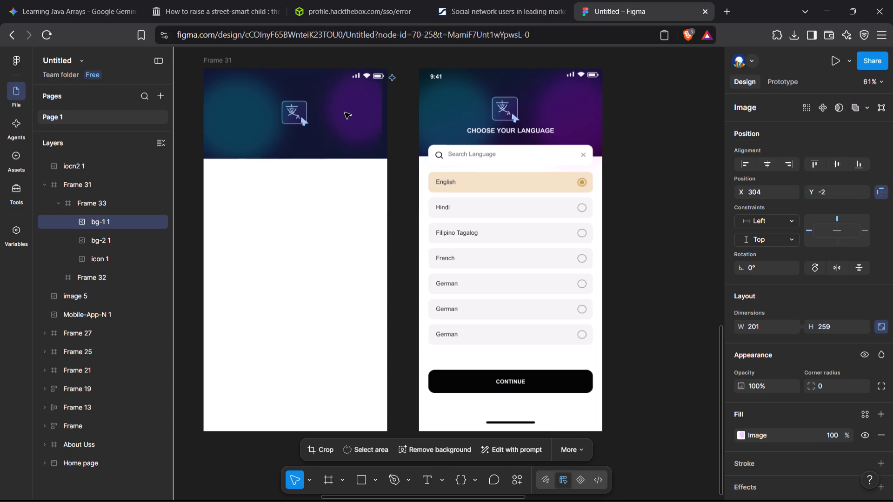
key(Right)
key(Right)
key(Right)
key(Right)
key(Right)
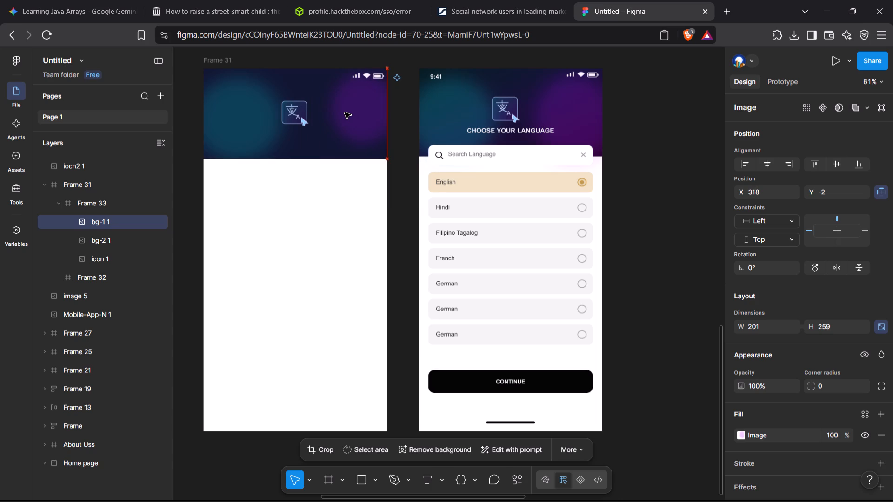
click(345, 112)
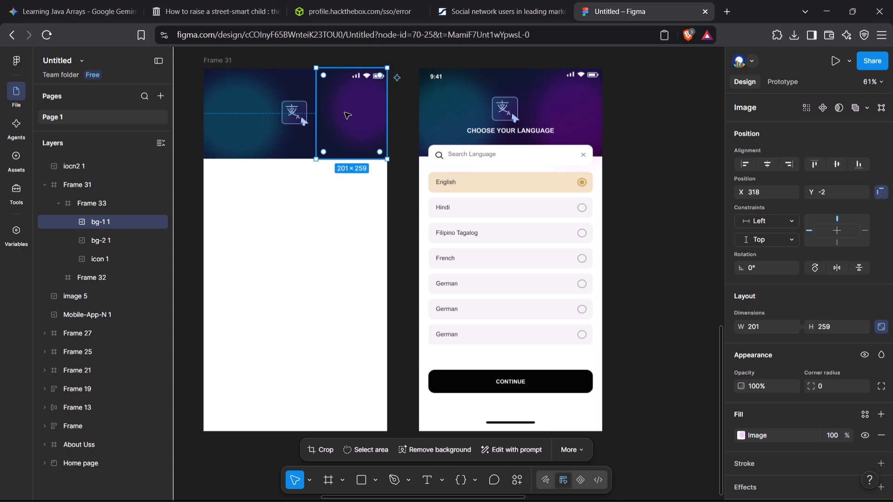
Enlarge the purple bg-1 glow image proportionally from its bottom edge to about 241 × 311.
drag(349, 160, 344, 177)
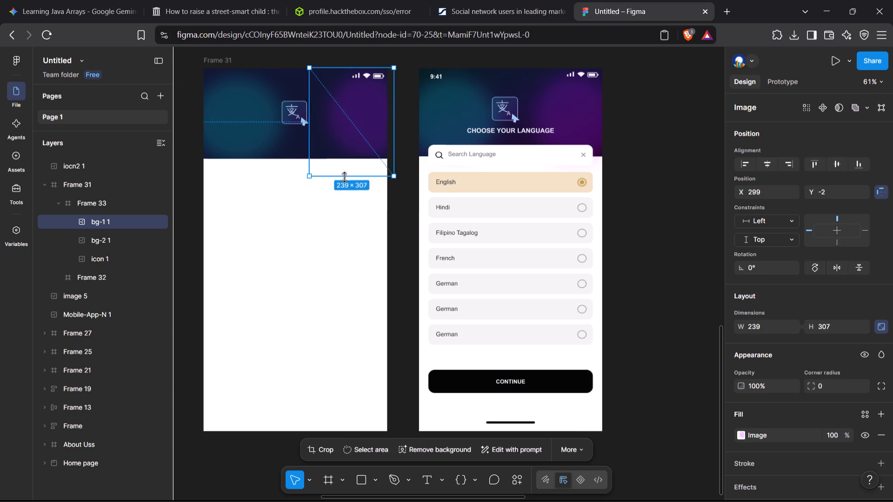
drag(344, 177, 344, 178)
Move the enlarged bg-1 glow image left to X 278, so its right side lines up with the header's edge.
key(Left)
key(Left)
key(Left)
key(Left)
key(Left)
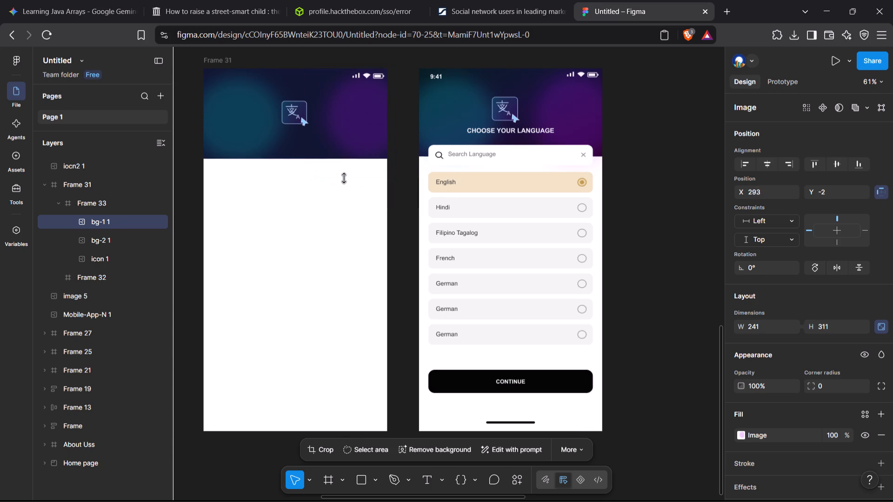
key(Left)
key(Left)
key(Left)
key(Left)
key(Left)
key(Left)
key(Left)
key(Left)
key(Left)
key(Left)
key(Left)
key(Left)
key(Left)
key(Left)
key(Left)
key(Left)
key(Left)
key(Left)
key(Left)
key(Left)
key(Left)
key(Left)
key(Left)
key(Right)
key(Right)
key(Right)
key(Right)
key(Right)
key(Right)
key(Right)
key(Right)
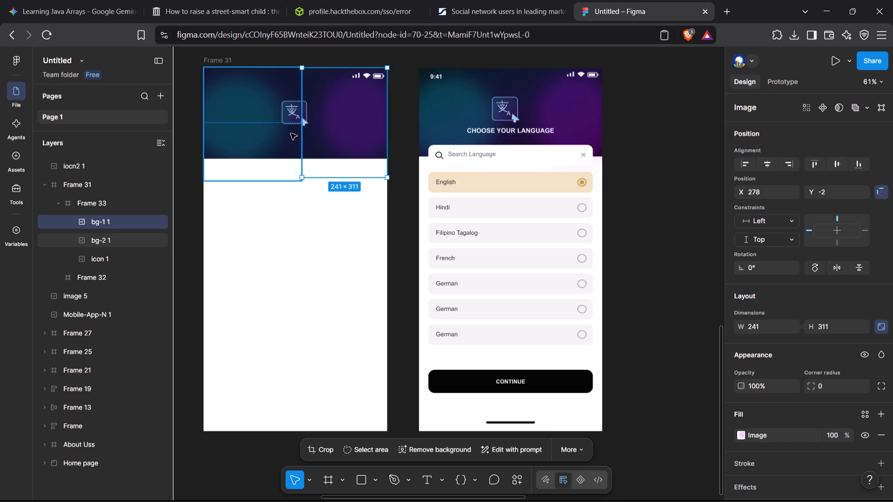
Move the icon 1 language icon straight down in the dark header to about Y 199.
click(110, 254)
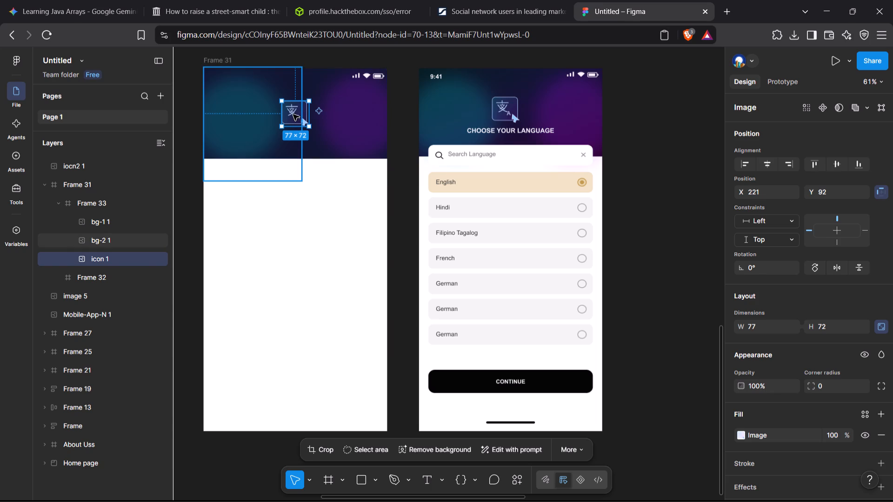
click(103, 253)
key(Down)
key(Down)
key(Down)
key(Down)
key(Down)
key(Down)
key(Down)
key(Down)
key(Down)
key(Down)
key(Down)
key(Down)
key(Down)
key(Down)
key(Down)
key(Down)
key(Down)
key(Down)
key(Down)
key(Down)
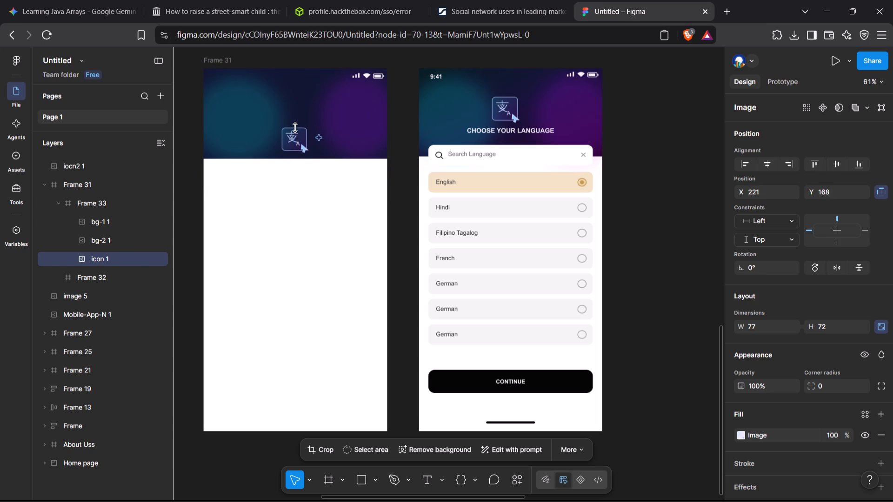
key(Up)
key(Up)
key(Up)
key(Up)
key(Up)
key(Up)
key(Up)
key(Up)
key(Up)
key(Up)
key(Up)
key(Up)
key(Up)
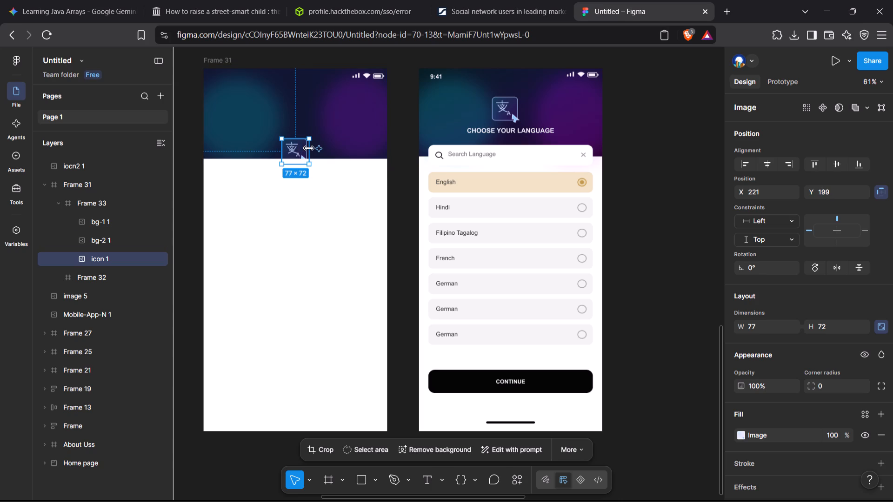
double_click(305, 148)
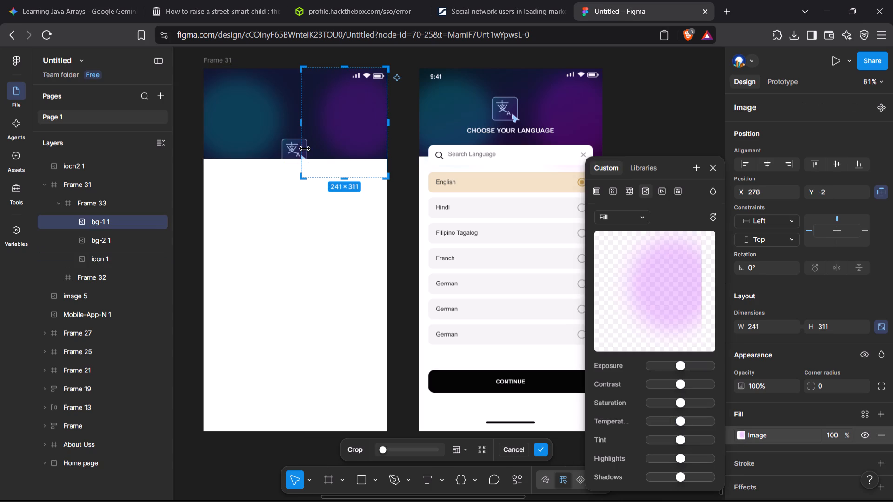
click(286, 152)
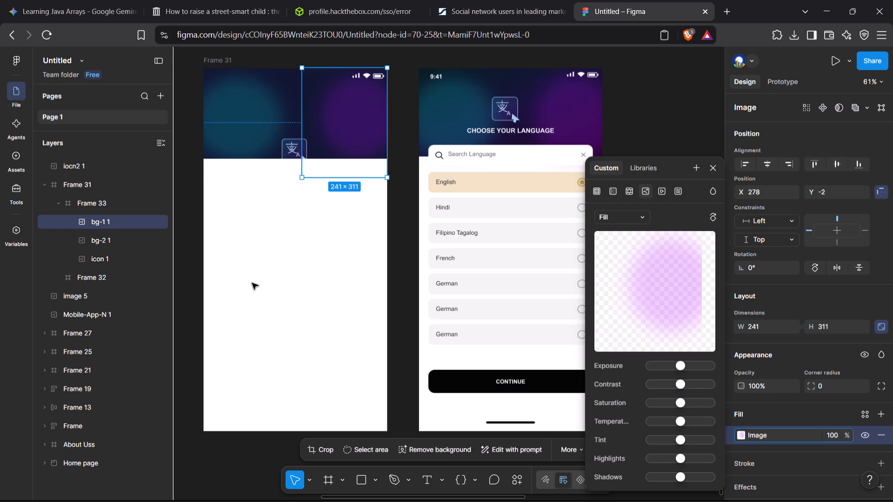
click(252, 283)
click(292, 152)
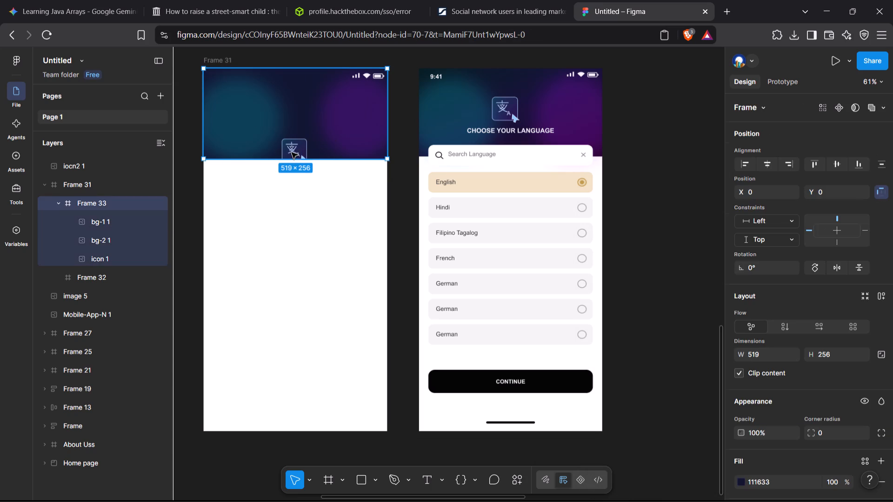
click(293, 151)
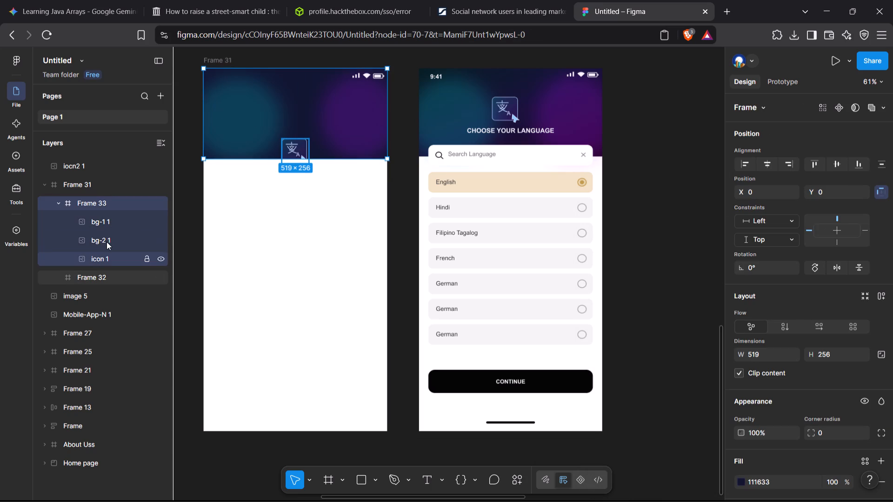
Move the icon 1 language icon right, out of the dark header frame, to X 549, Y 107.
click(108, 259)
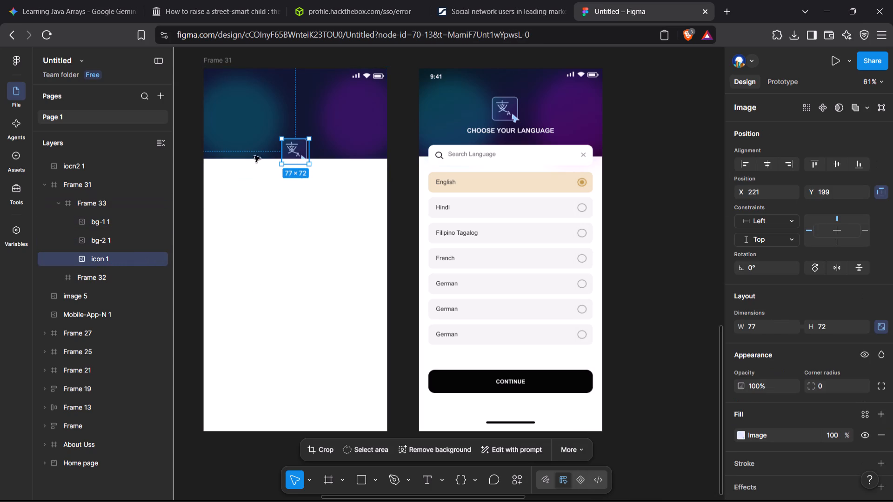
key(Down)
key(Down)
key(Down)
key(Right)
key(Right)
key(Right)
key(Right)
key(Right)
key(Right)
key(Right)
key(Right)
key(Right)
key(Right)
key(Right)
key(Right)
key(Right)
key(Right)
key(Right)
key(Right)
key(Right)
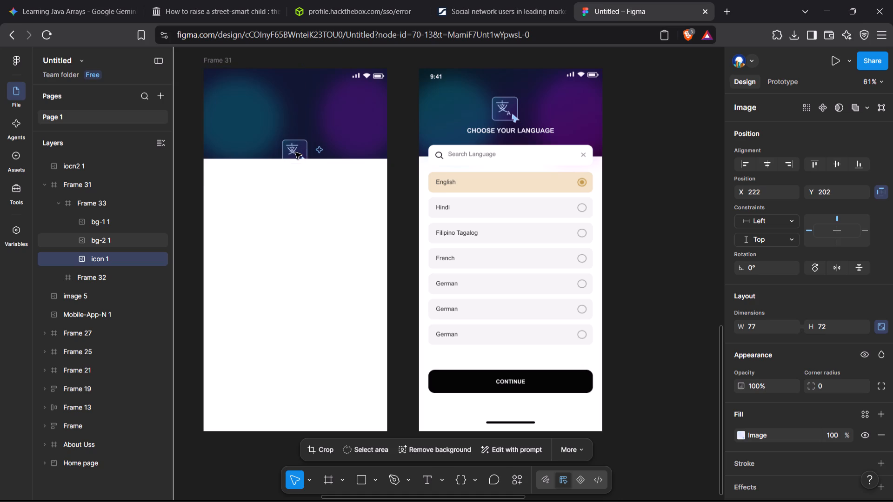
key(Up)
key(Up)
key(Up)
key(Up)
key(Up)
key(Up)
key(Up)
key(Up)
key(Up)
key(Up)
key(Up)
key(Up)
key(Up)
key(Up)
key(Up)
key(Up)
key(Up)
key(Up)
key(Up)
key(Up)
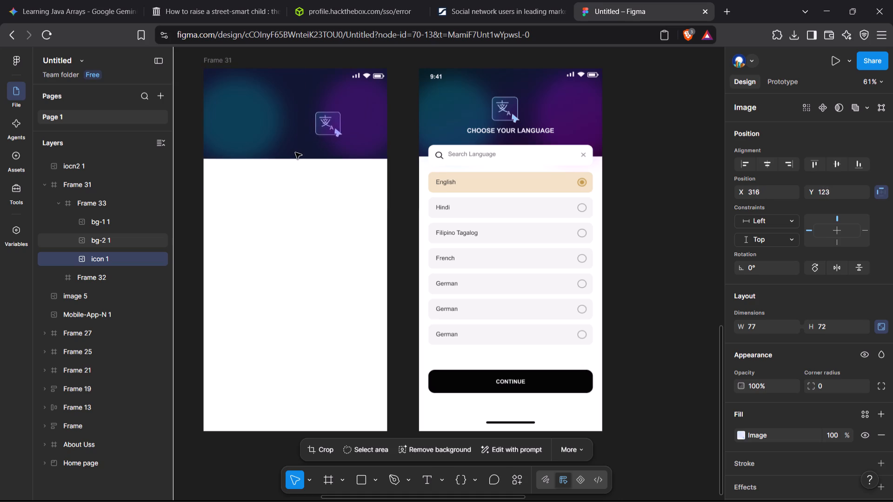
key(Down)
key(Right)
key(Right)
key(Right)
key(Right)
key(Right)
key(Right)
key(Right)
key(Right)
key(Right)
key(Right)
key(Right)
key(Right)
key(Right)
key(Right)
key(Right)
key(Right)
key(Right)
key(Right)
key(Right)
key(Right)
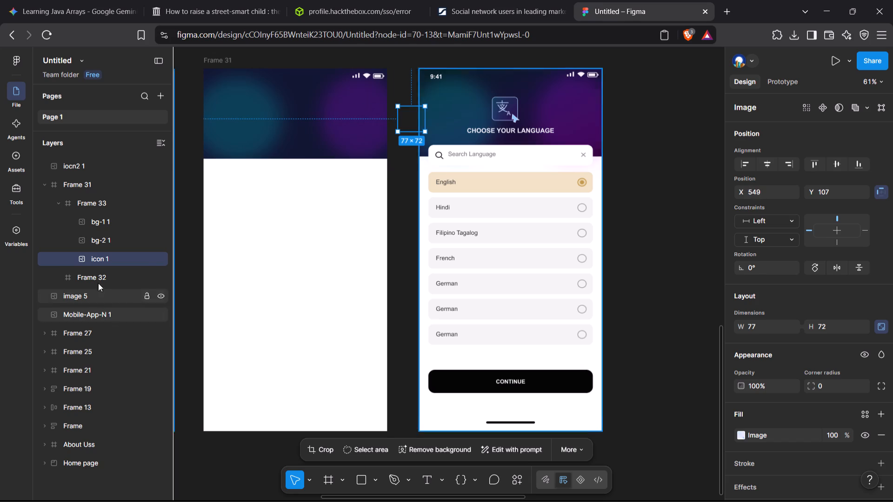
Move the icon 1 layer out of Frame 33 to the page's top level, above Frame 31.
drag(99, 259, 94, 169)
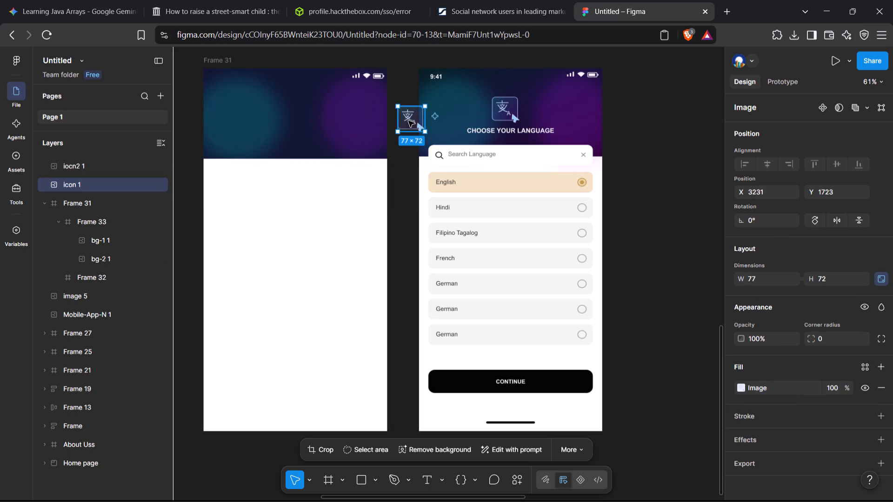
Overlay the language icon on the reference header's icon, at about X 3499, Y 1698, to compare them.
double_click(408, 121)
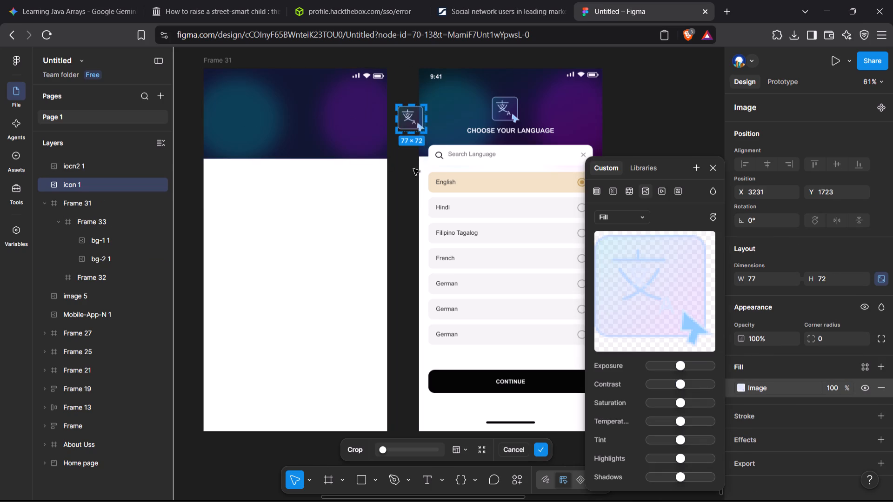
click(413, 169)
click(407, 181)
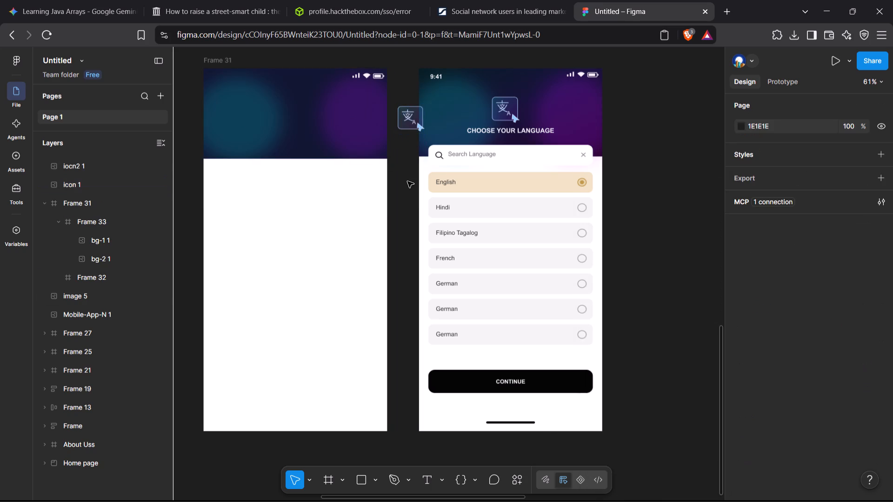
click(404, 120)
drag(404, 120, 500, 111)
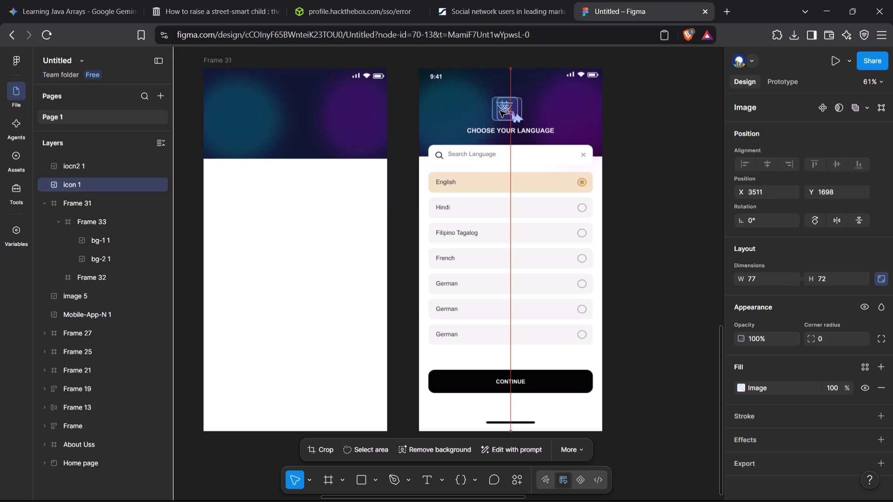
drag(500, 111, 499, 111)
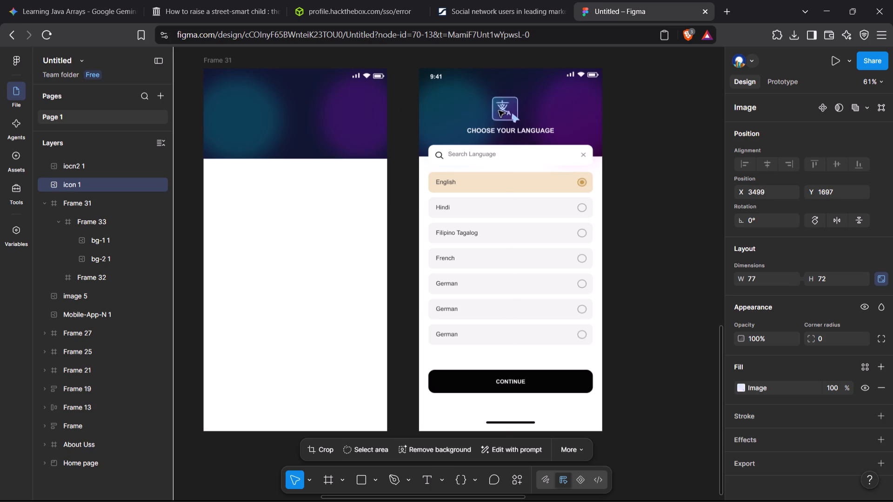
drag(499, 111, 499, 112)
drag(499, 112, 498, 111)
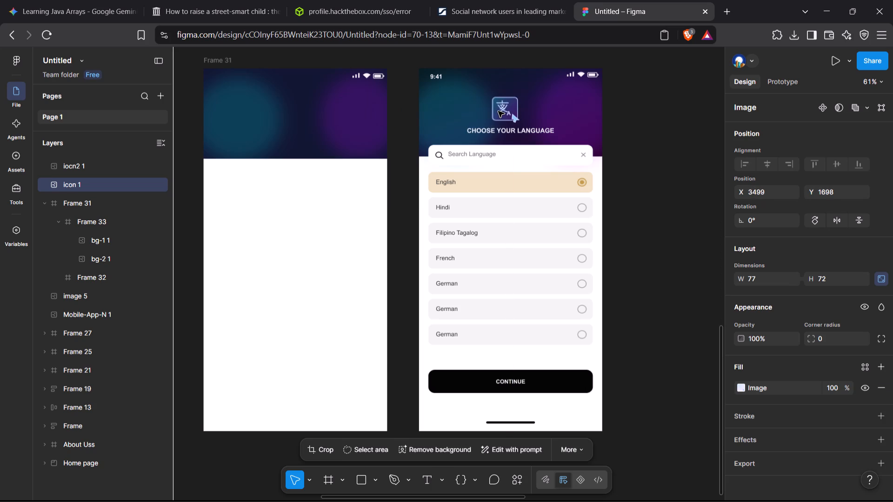
Place the language icon inside the dark header frame between the teal and purple glows, at X 239, Y 105.
drag(498, 111, 295, 120)
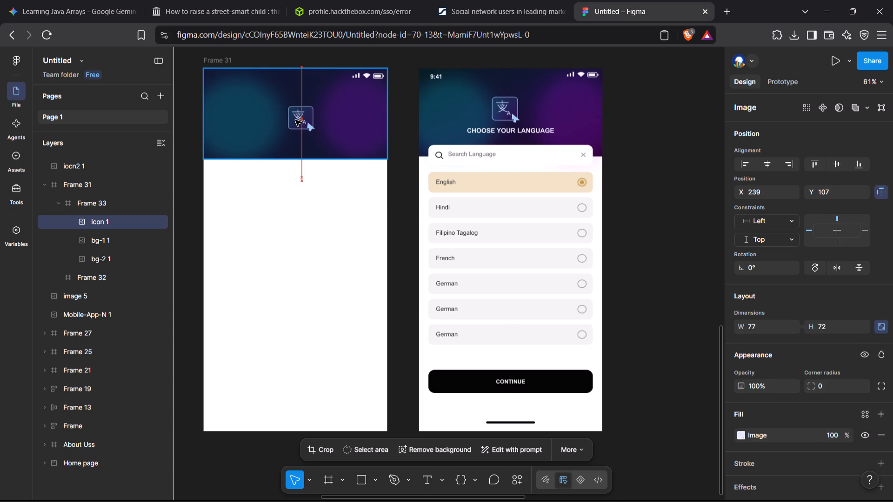
drag(295, 120, 295, 119)
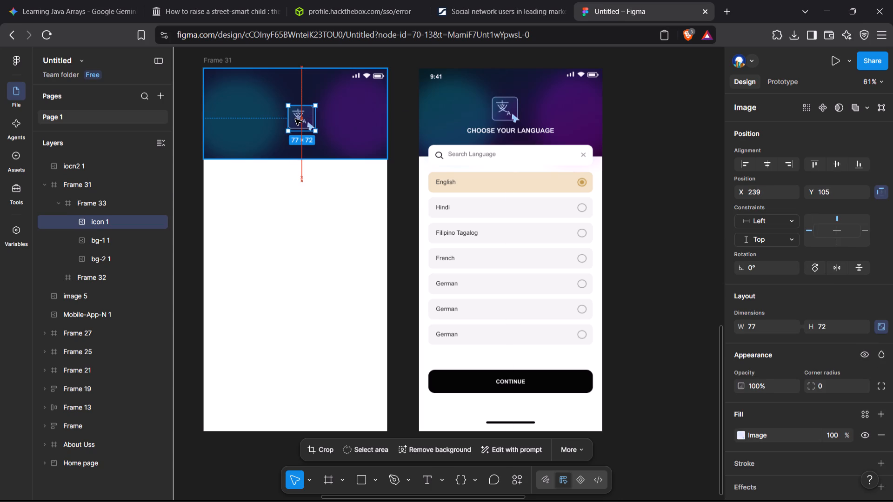
drag(295, 119, 290, 120)
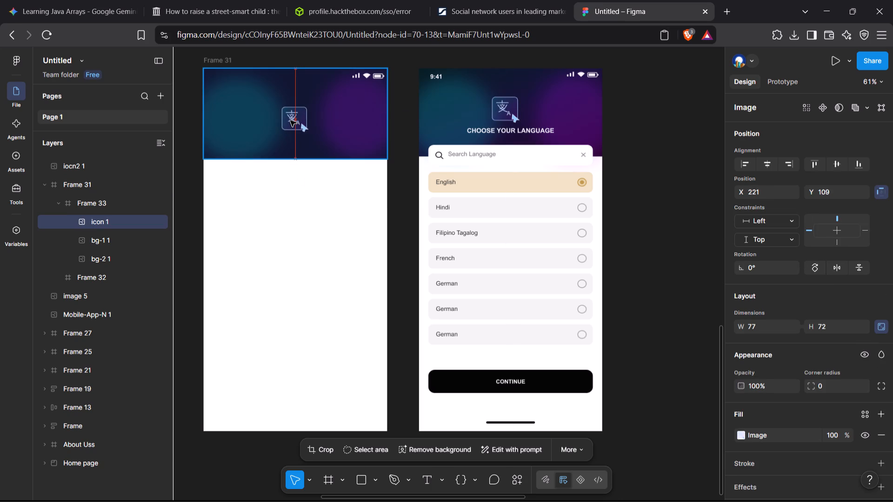
drag(290, 120, 291, 119)
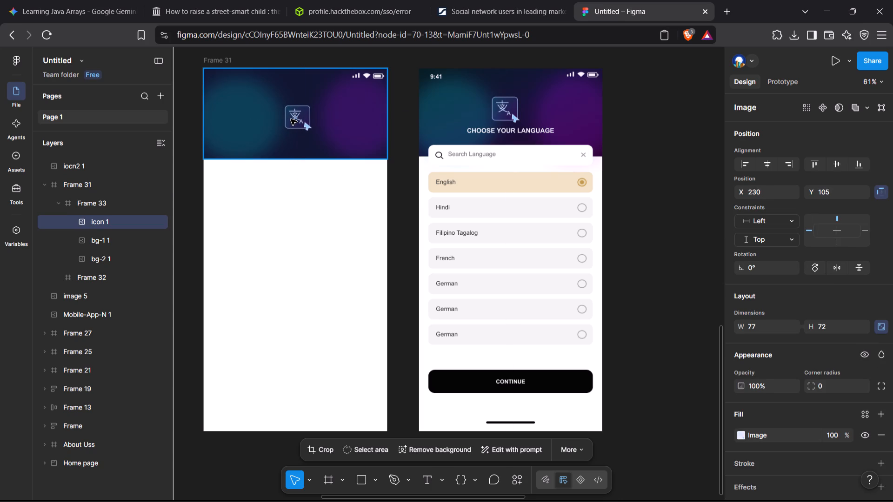
drag(291, 119, 291, 119)
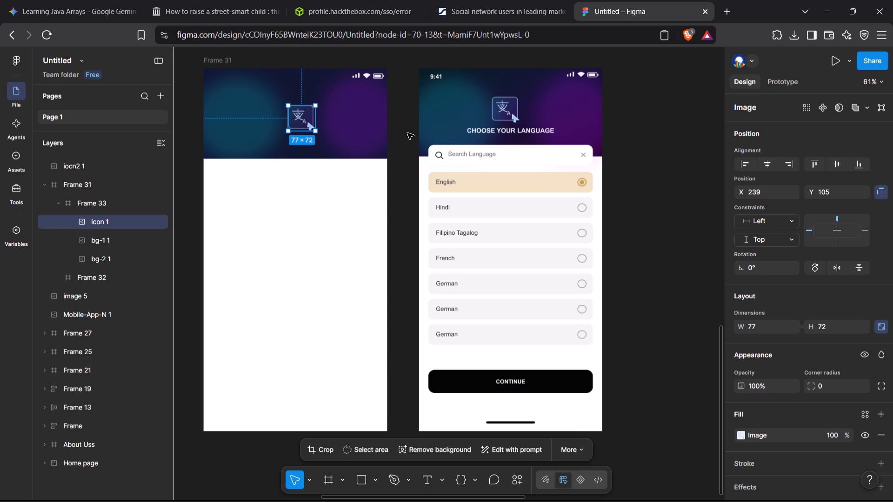
click(407, 133)
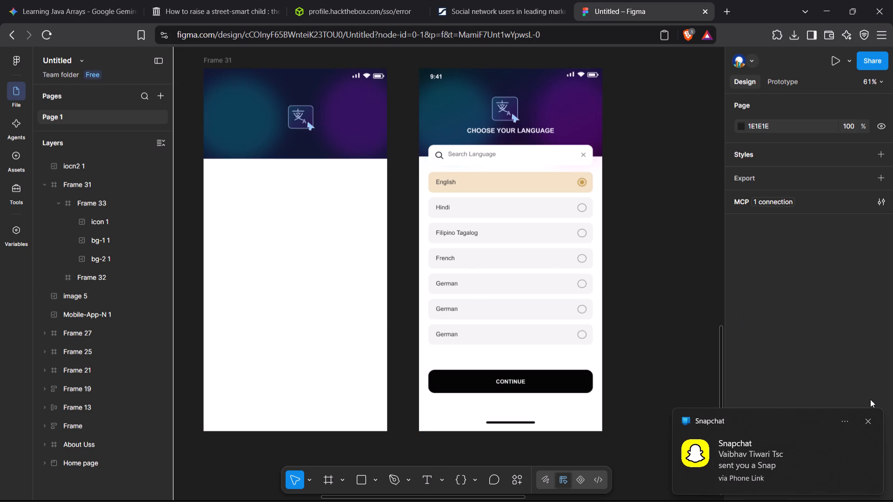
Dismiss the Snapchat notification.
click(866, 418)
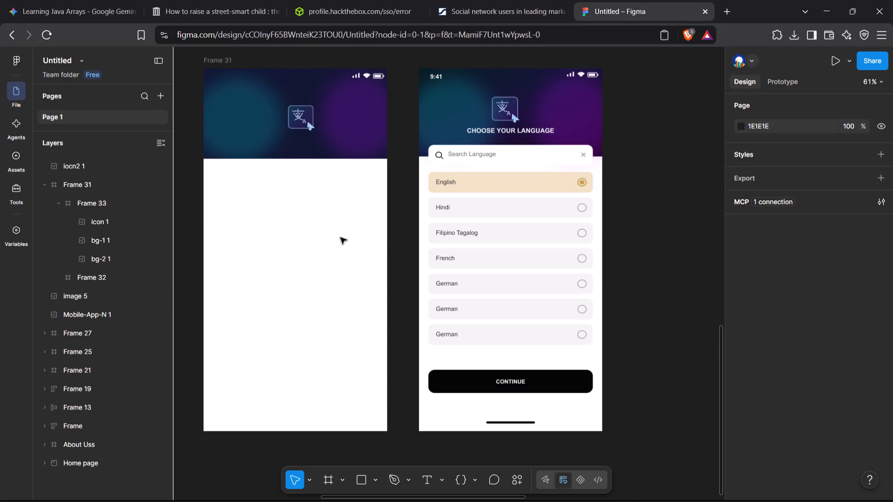
Add the status bar time text "9:41" near the dark header's upper left corner, at X 46, Y 19.
click(427, 487)
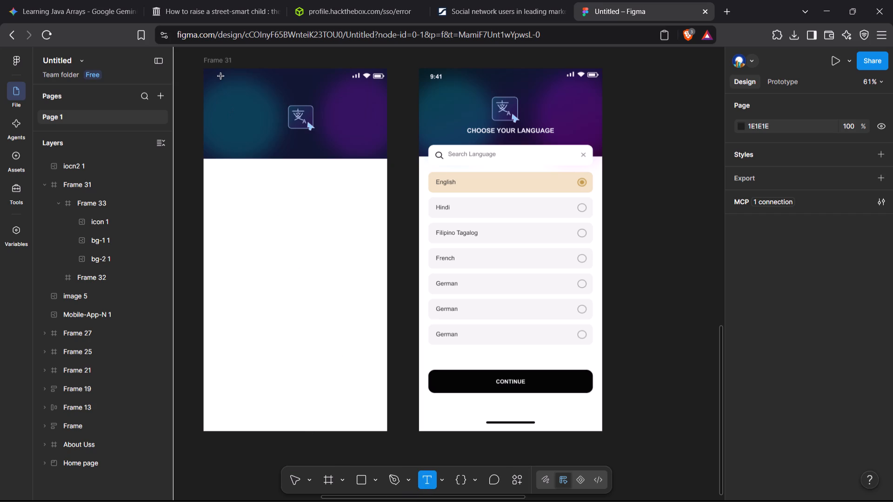
click(220, 75)
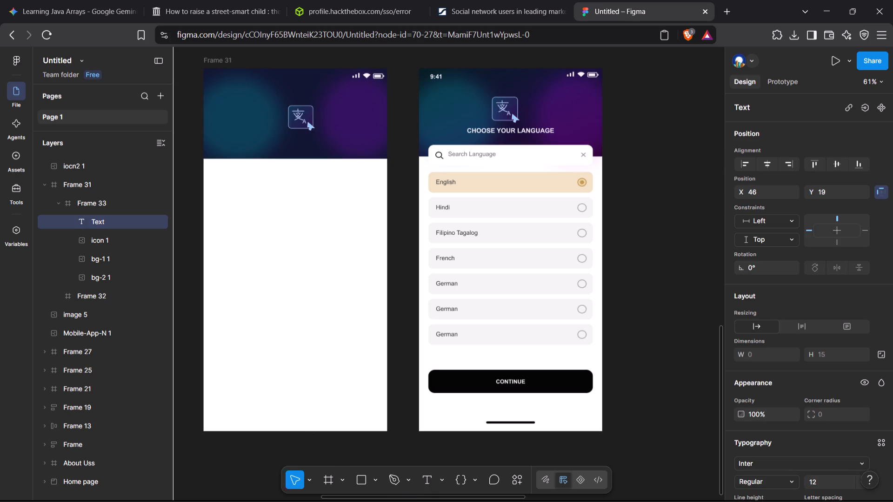
key(9)
key(shift+colon)
text(41)
click(758, 350)
click(192, 120)
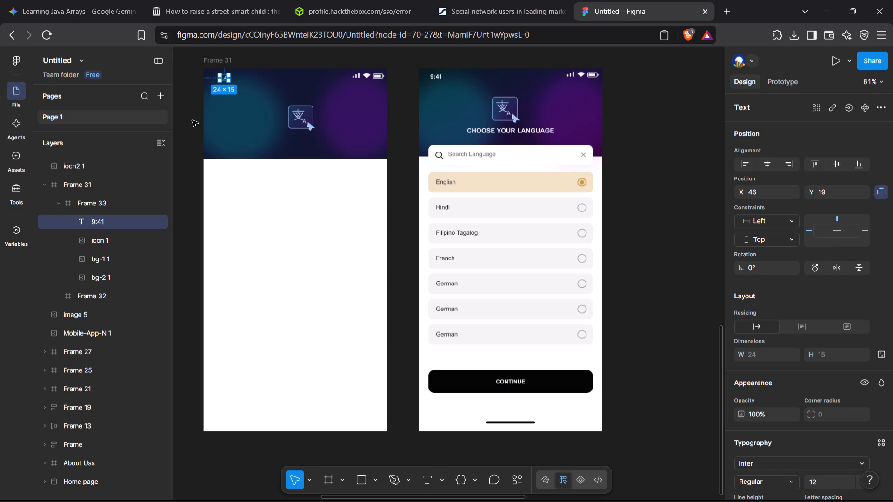
Enlarge the 9:41 text box to about 55 × 20.
click(761, 352)
drag(229, 81, 239, 81)
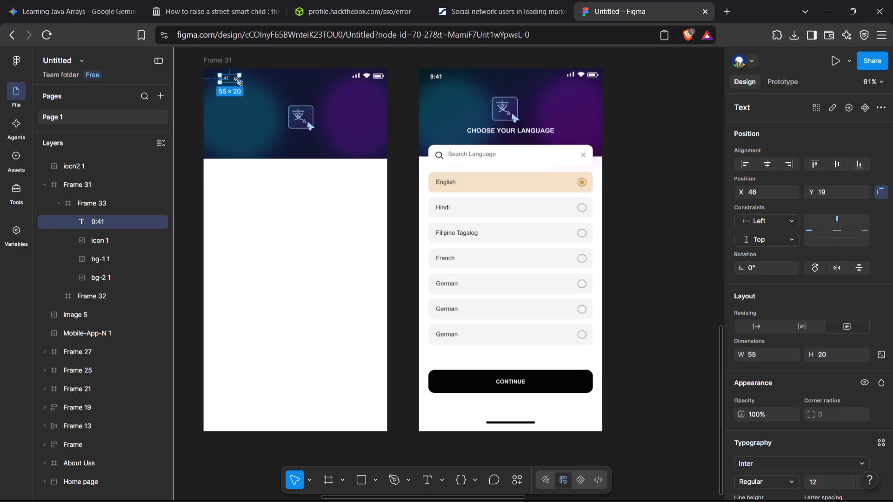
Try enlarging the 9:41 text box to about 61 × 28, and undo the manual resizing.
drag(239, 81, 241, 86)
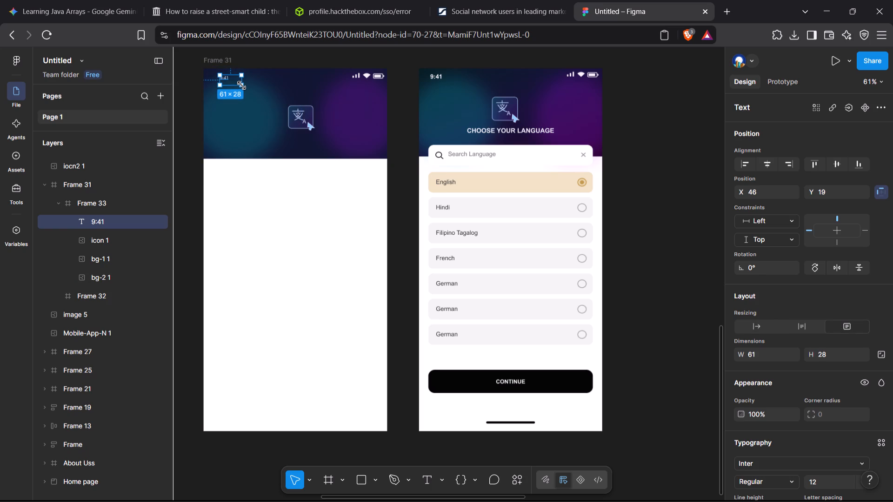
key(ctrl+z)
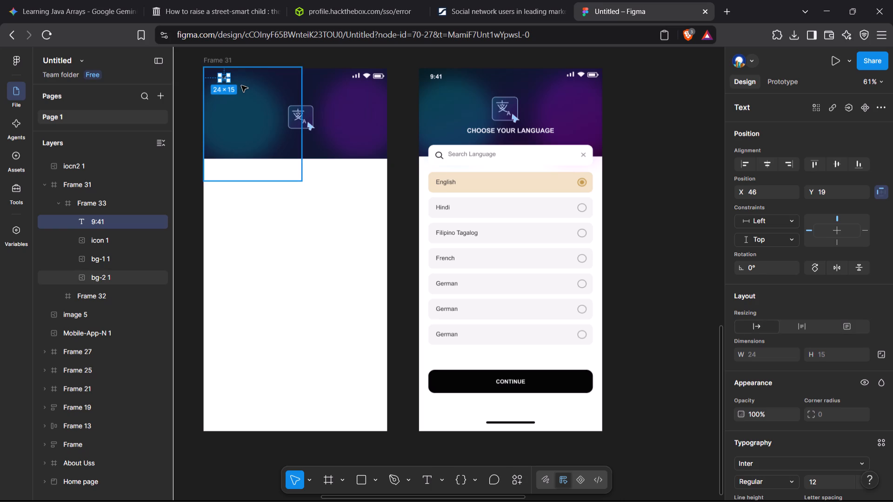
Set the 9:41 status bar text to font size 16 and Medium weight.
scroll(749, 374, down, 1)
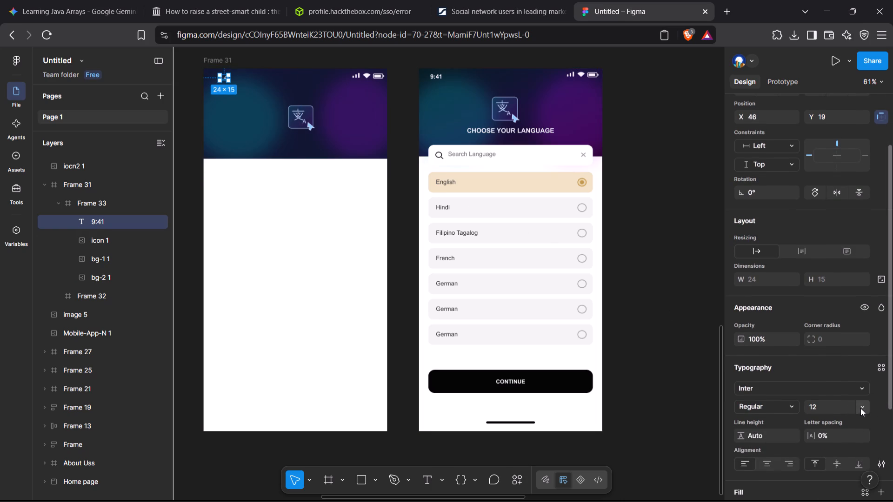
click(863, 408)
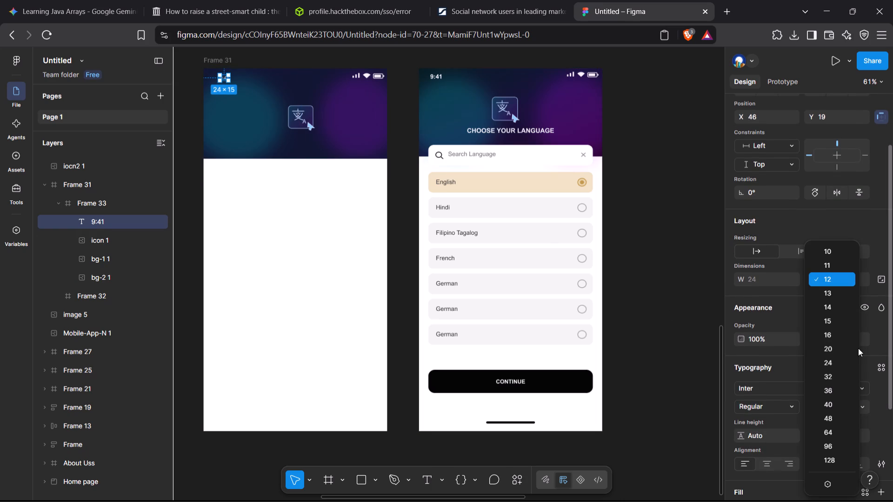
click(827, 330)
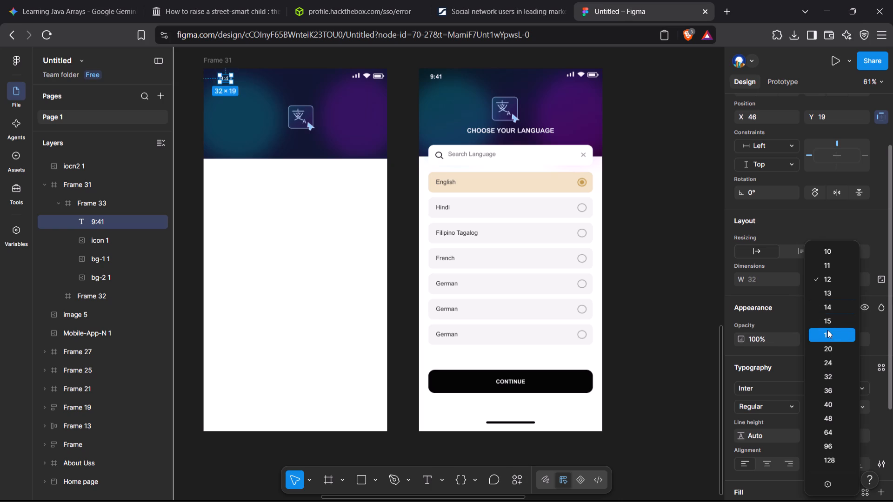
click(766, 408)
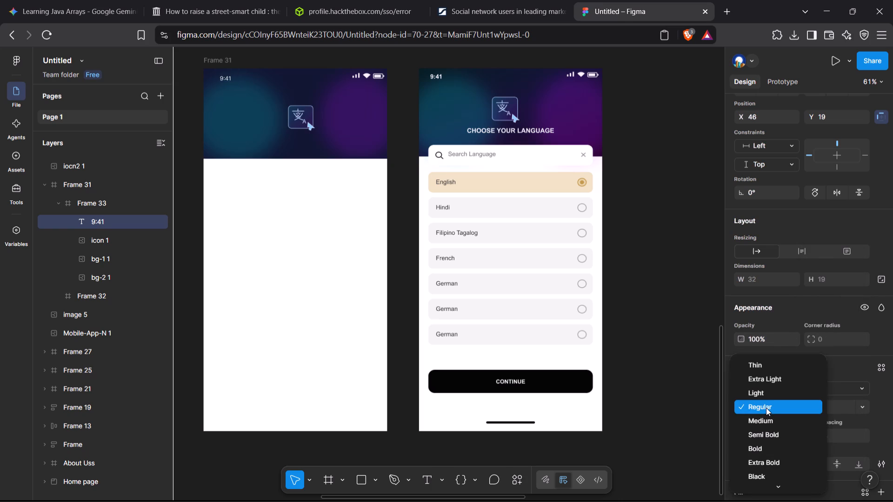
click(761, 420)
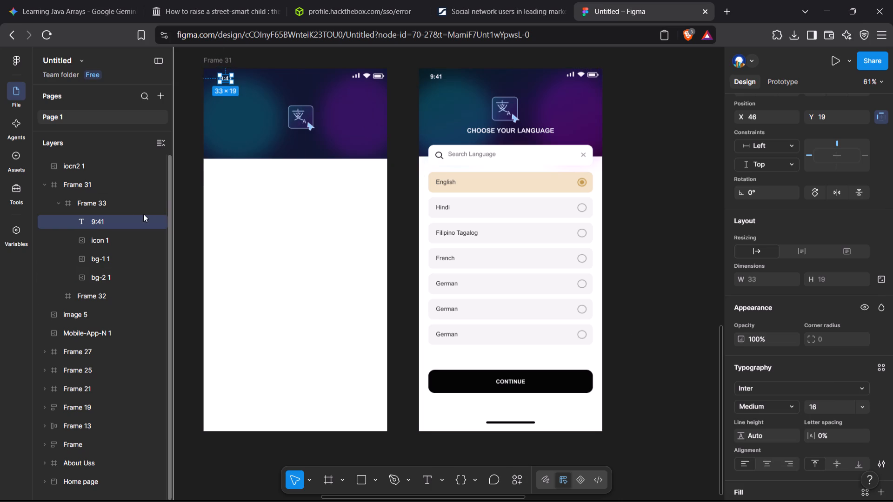
Change the font weight of the 9:41 status bar text to Semi Bold.
click(115, 221)
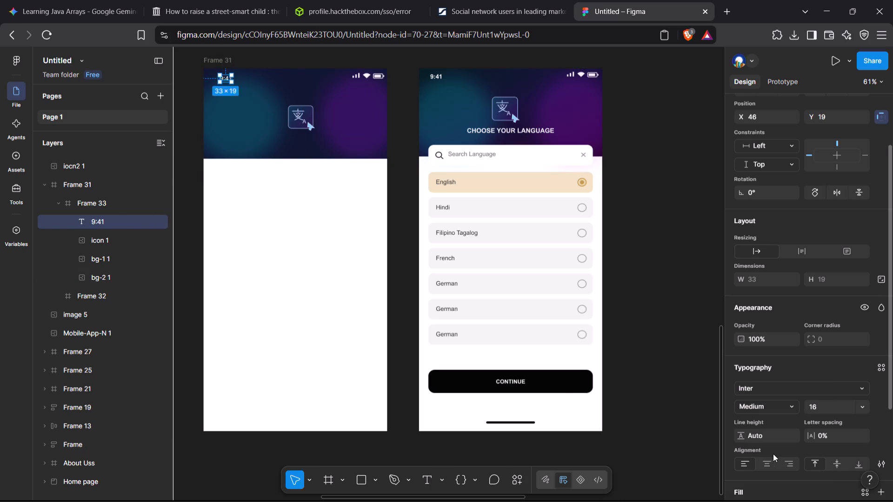
click(794, 410)
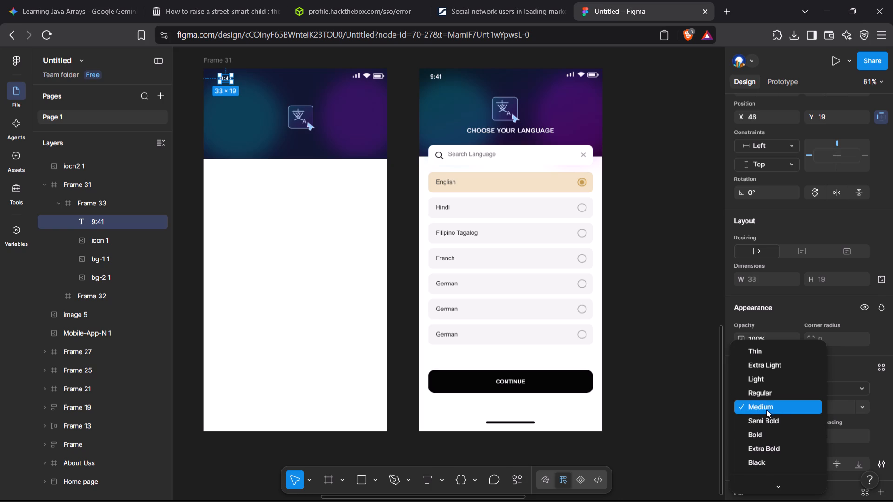
click(765, 408)
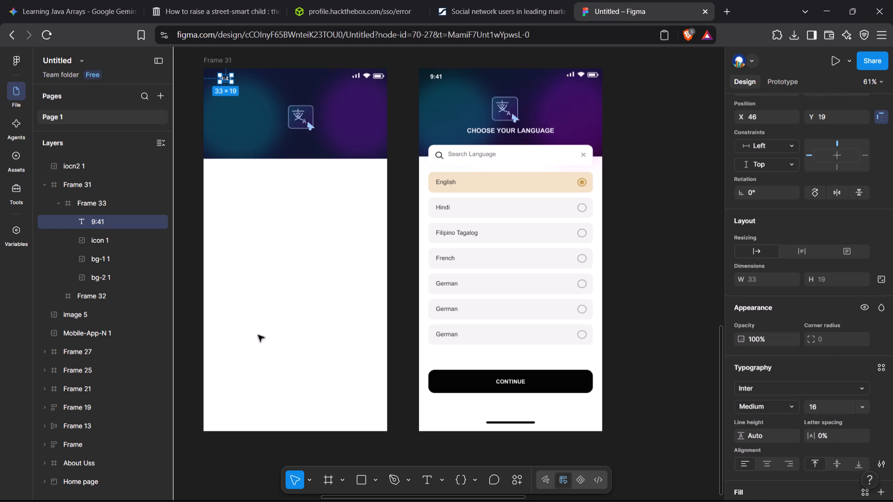
click(126, 232)
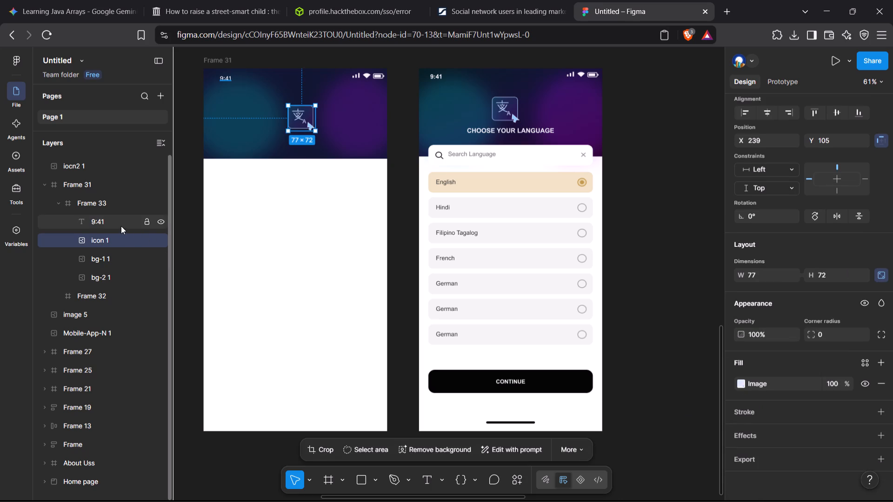
click(120, 224)
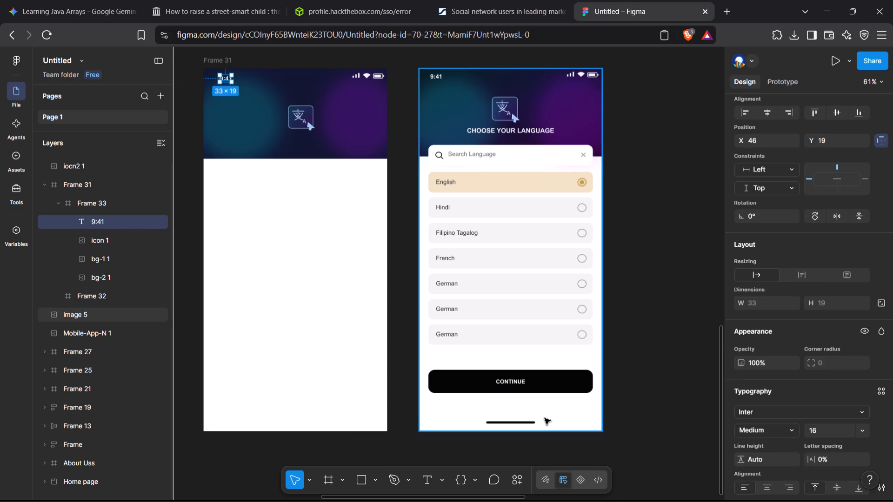
click(786, 435)
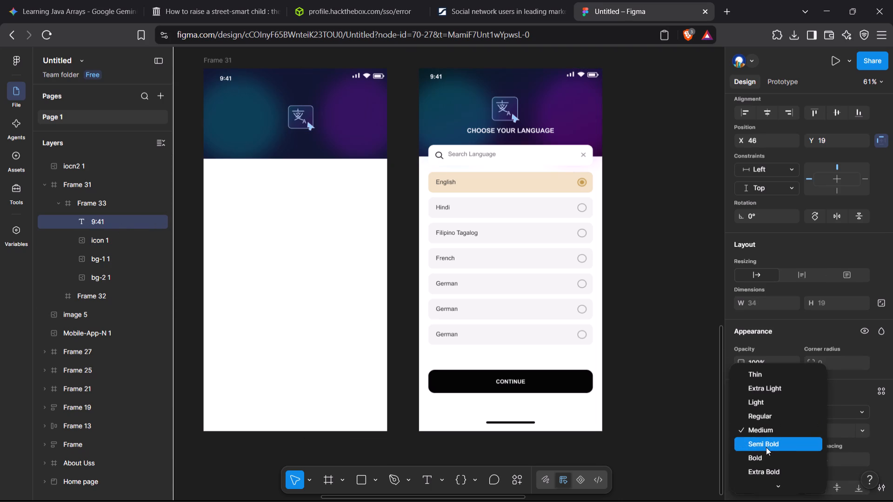
click(766, 443)
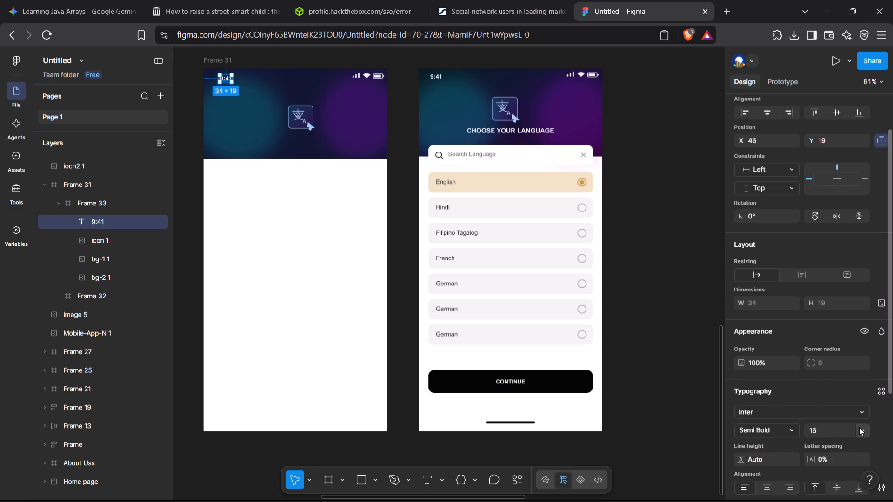
Move the 9:41 text closer to the dark header's upper left corner, to X 21, Y 11.
key(Left)
key(Left)
key(Left)
key(Left)
key(Left)
key(Left)
key(Left)
key(Left)
key(Left)
key(Left)
key(Left)
key(Left)
key(Left)
key(Left)
key(Left)
key(Left)
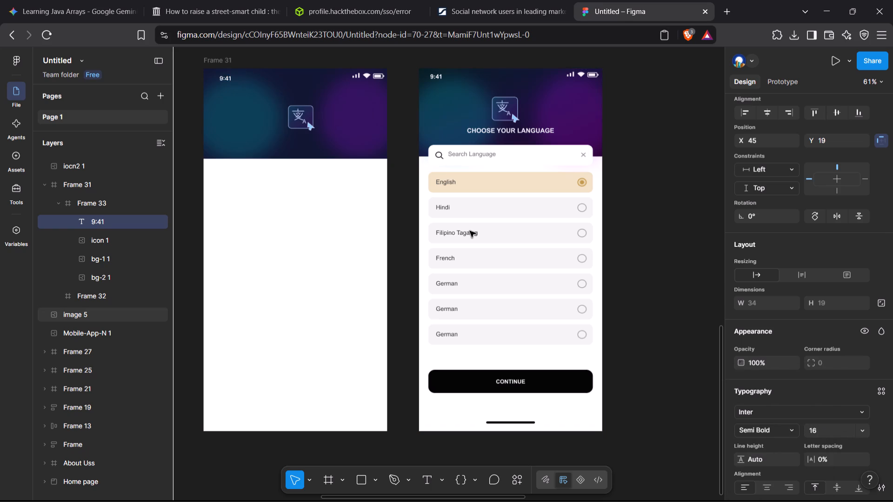
key(Left)
key(Left)
key(Left)
key(Left)
key(Left)
key(Left)
key(Left)
key(Left)
key(Left)
key(Up)
key(Up)
key(Up)
key(Up)
key(Up)
key(Up)
key(Up)
key(Up)
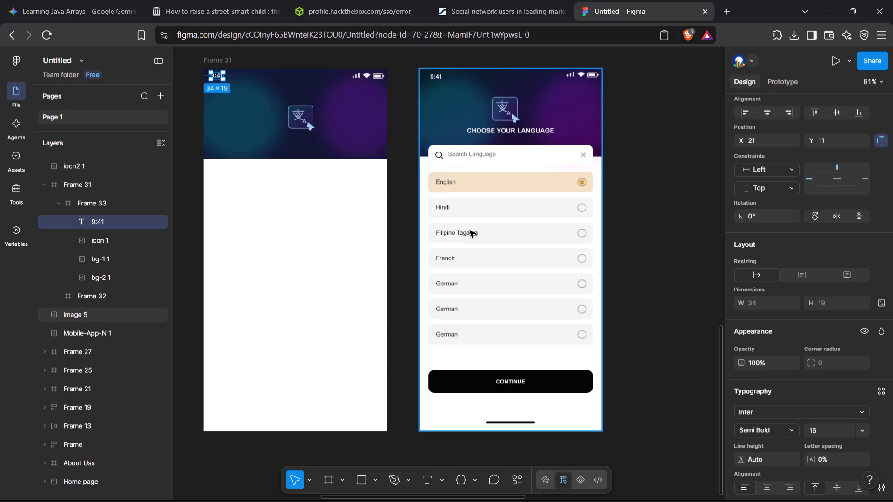
click(407, 166)
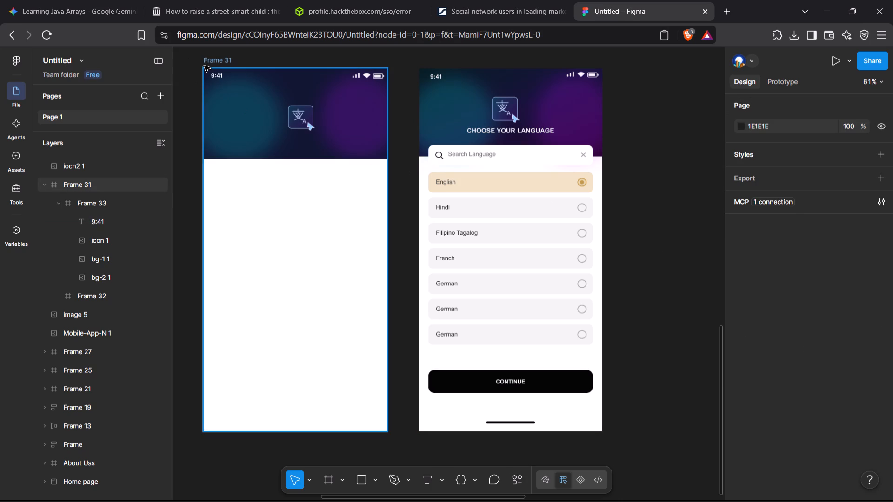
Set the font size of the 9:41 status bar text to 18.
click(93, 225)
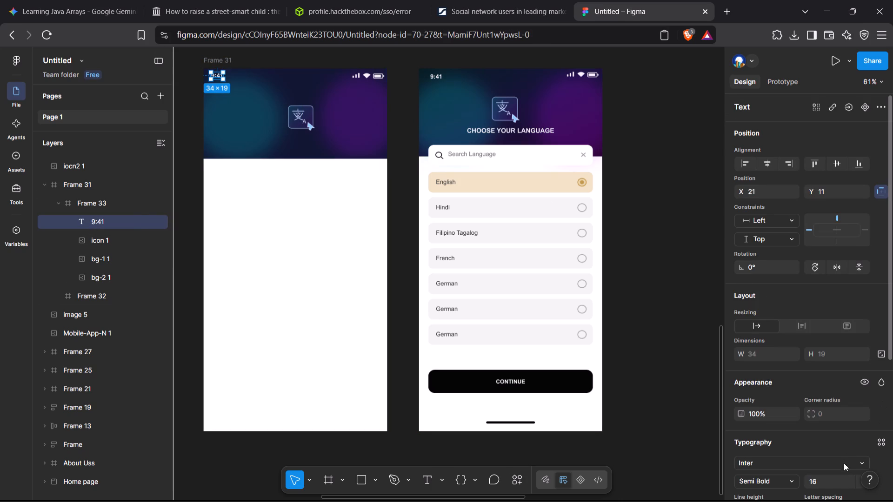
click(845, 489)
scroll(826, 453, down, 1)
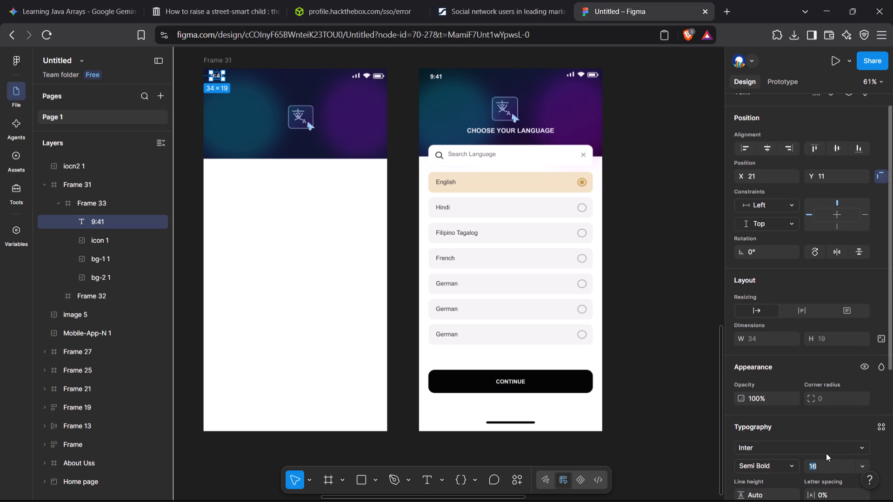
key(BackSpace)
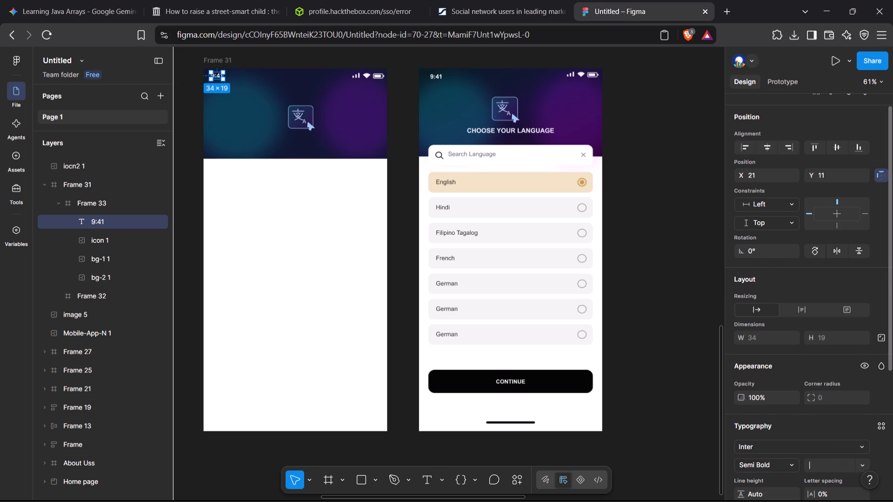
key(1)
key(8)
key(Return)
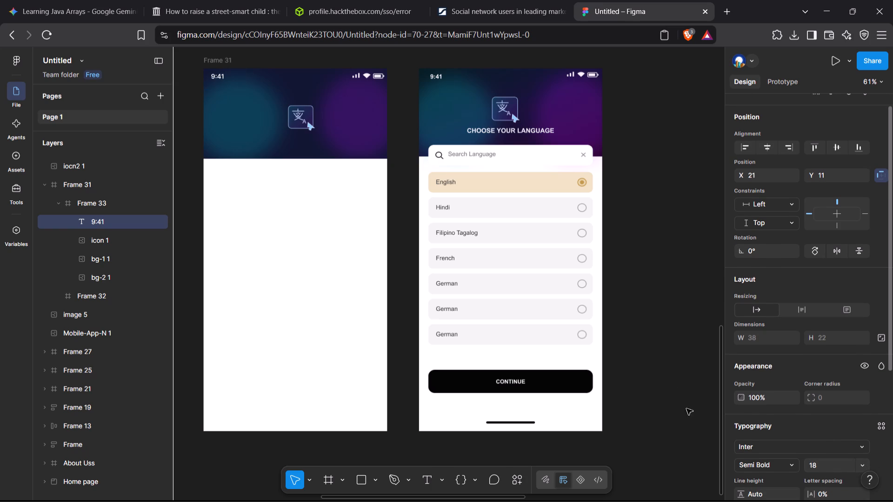
Set the font size of the 9:41 status bar text to 17.
click(814, 463)
click(814, 463)
click(814, 463)
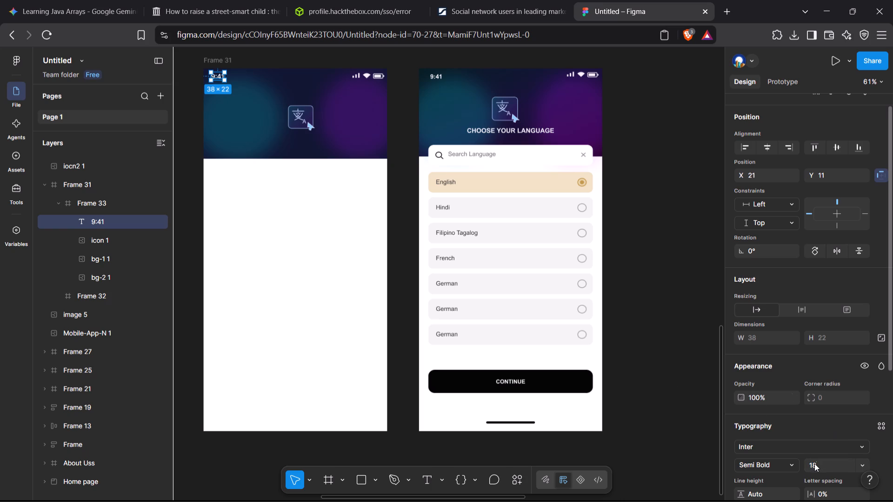
key(BackSpace)
key(7)
key(Return)
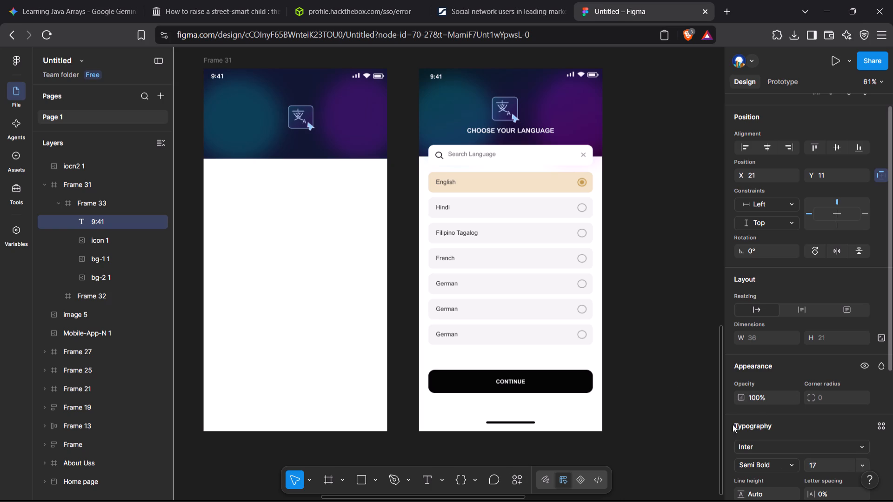
click(687, 398)
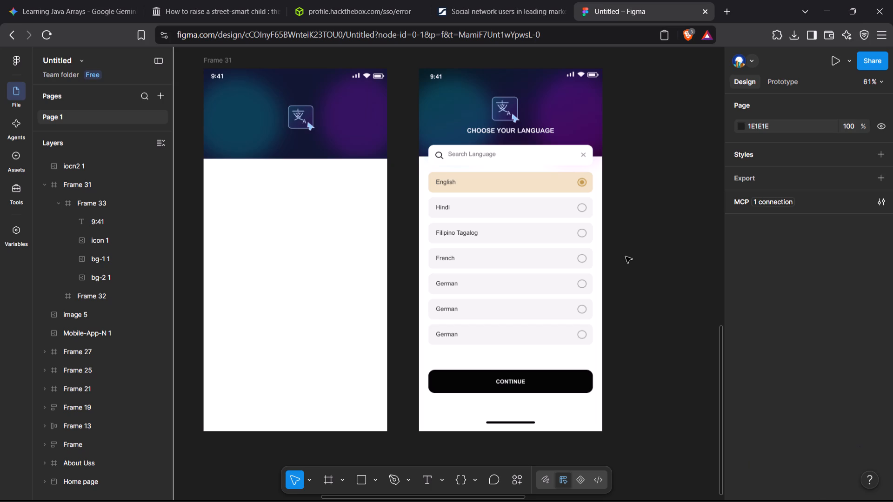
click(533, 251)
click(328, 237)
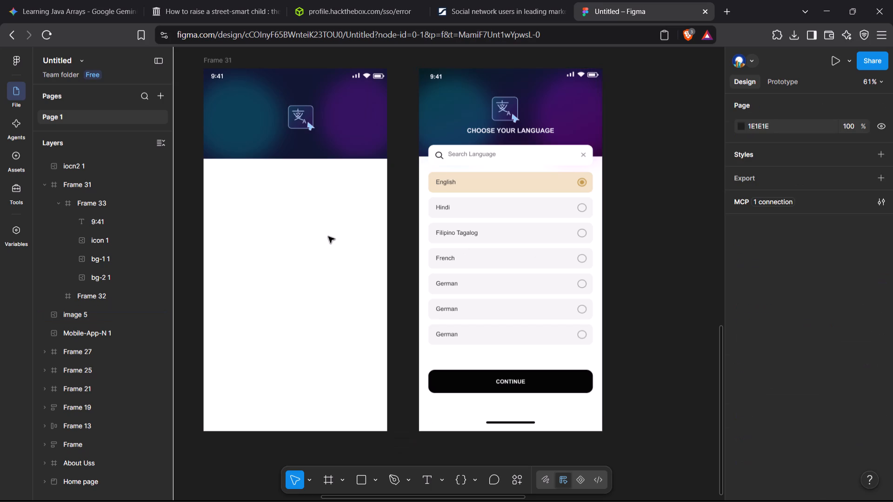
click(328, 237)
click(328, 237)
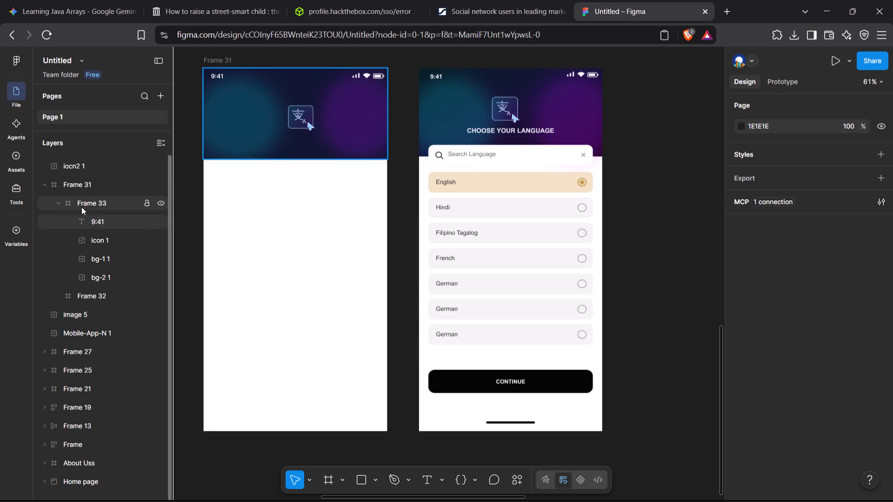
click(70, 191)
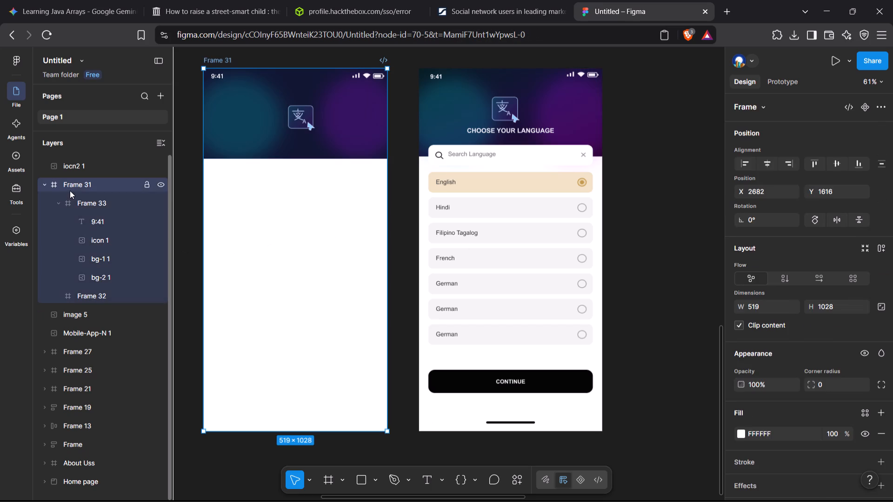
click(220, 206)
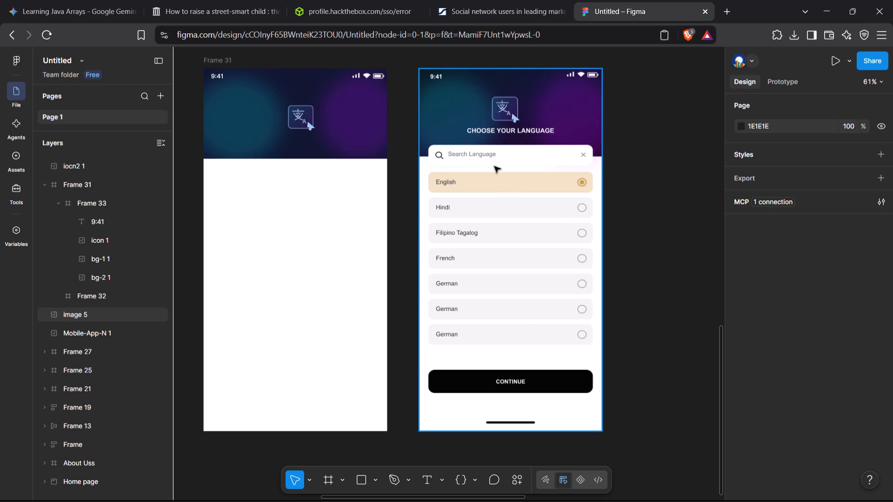
Add the heading text "CHOOSE YOUR LANGUAGE" below the language icon in the dark header of Frame 31.
click(429, 485)
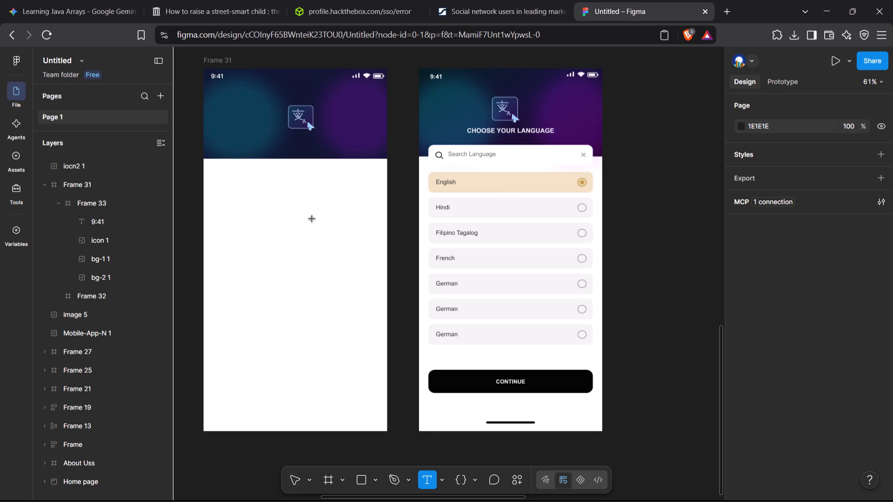
click(285, 141)
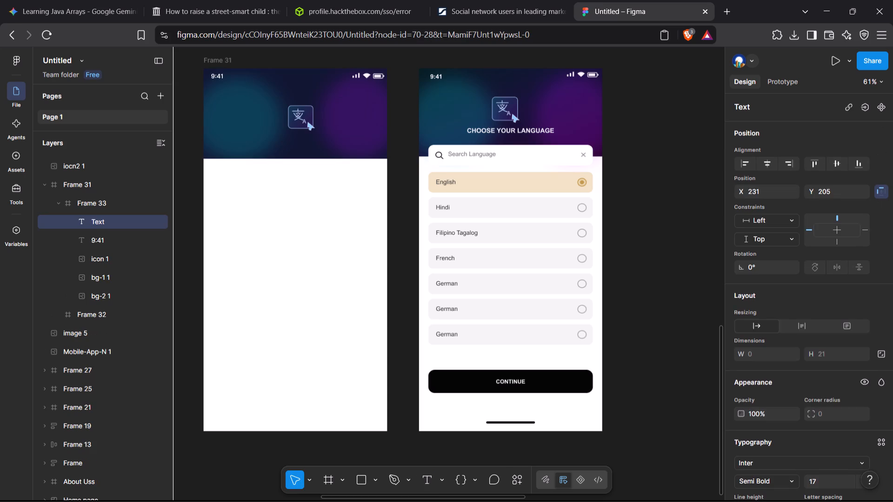
text(CH)
text(OOSE)
key(space)
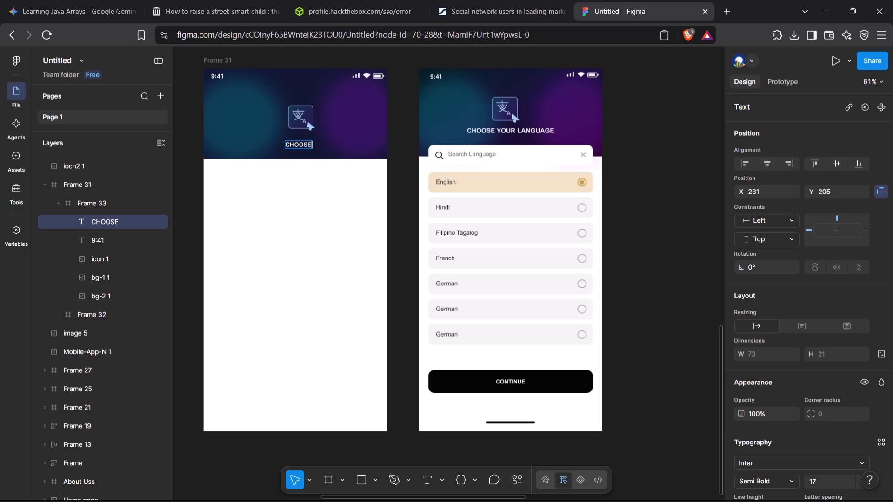
text(YOUR)
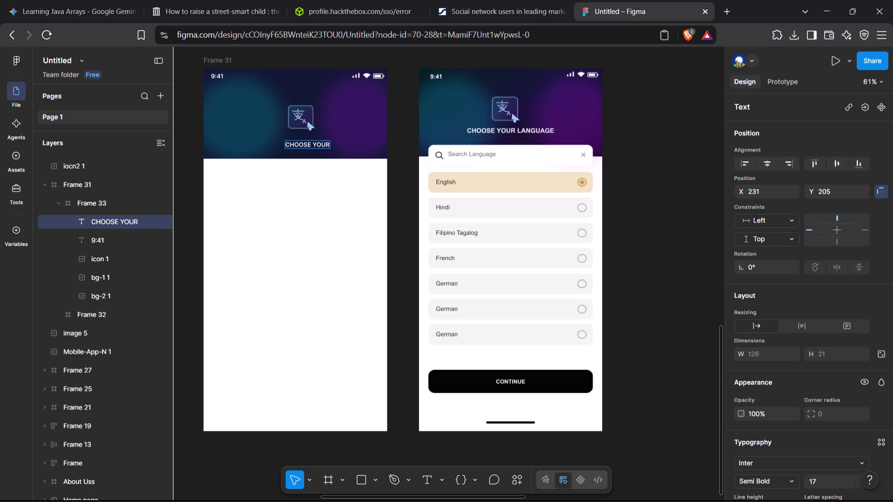
key(space)
text(LA)
key(n)
text(GU)
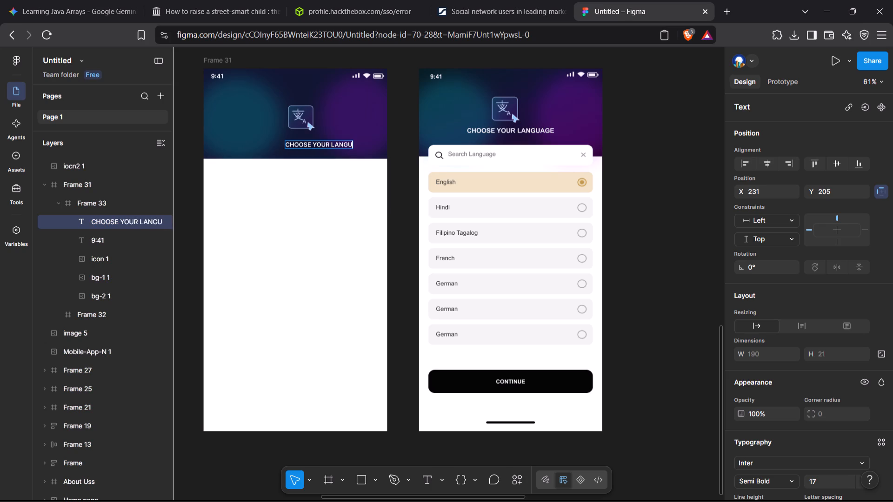
text(AGE)
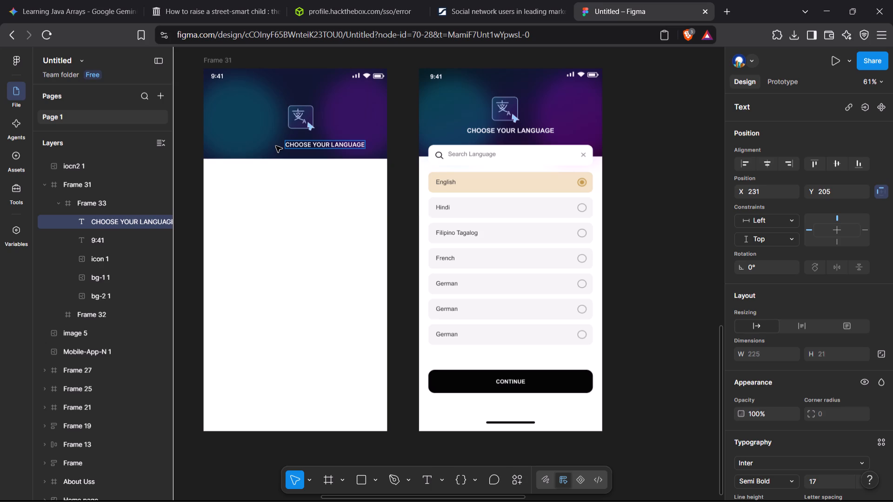
click(403, 221)
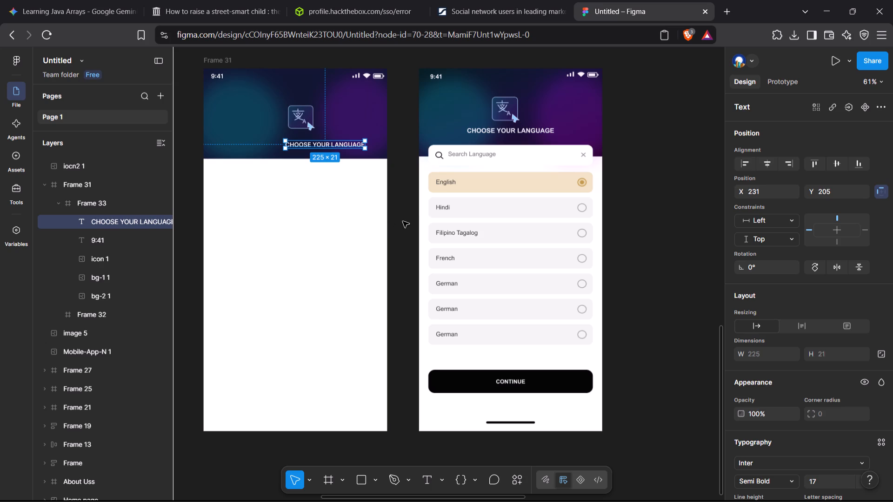
Move the CHOOSE YOUR LANGUAGE heading to X 164, Y 186, roughly centred just beneath the language icon.
key(Up)
key(Left)
key(Left)
key(Left)
key(Left)
key(Left)
key(Left)
key(Left)
key(Left)
key(Left)
key(Left)
key(Left)
key(Left)
key(Left)
key(Left)
key(Left)
key(Left)
key(Left)
key(Left)
key(Left)
key(Left)
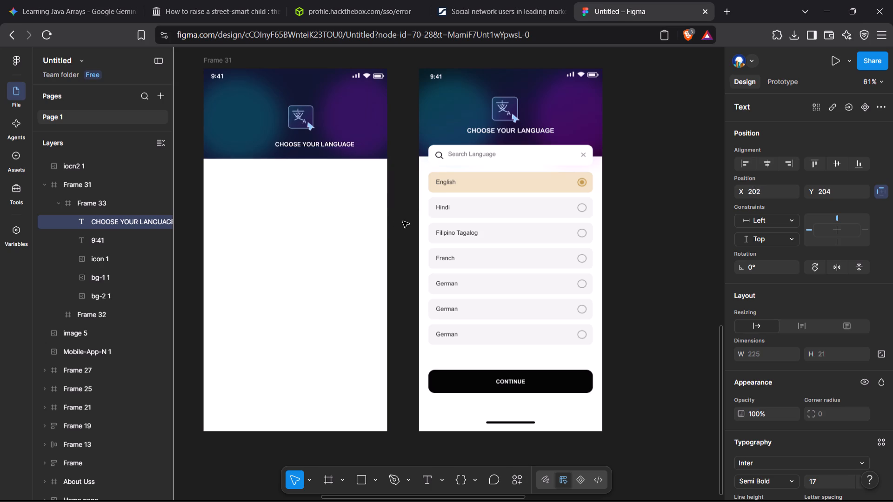
key(Up)
key(Up)
key(Up)
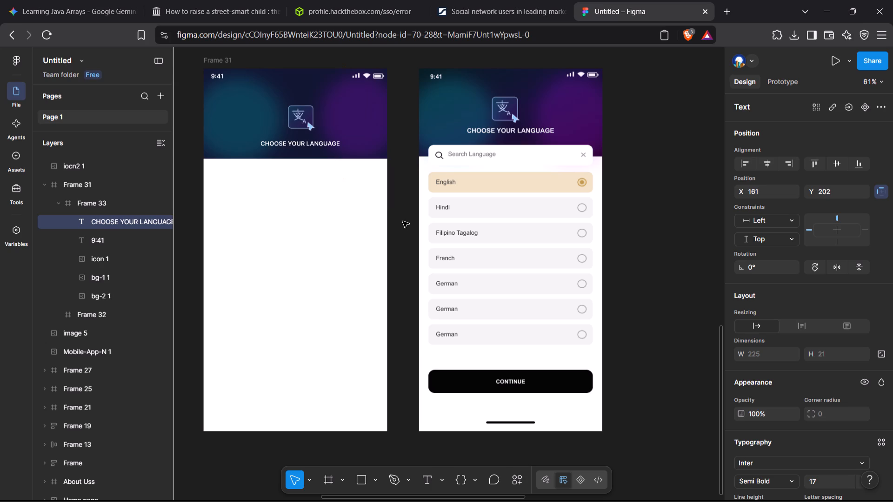
key(Up)
key(Up)
key(Up)
key(Up)
key(Up)
key(Up)
key(Up)
key(Up)
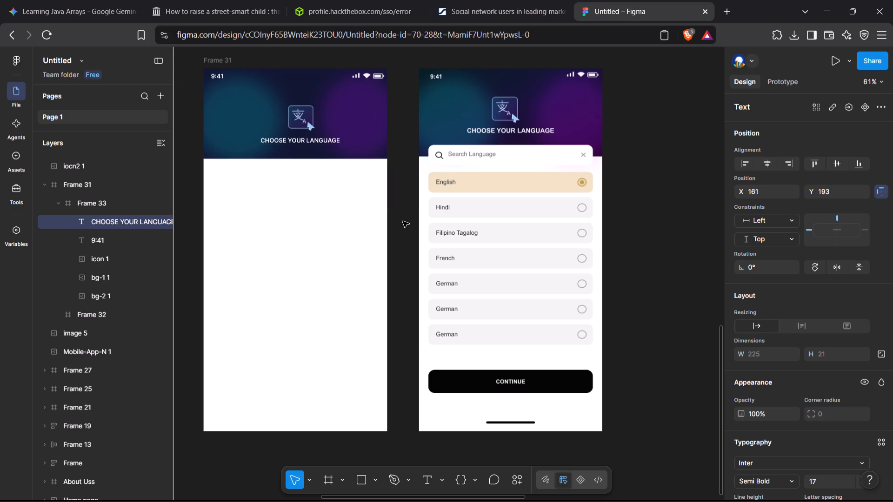
key(Up)
key(Left)
key(Left)
key(Left)
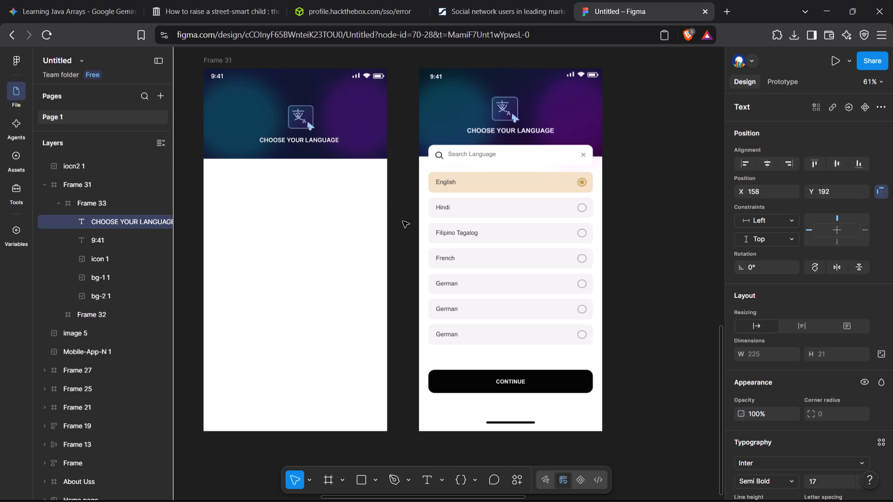
key(Up)
key(Up)
key(Up)
key(Right)
key(Right)
key(Right)
key(Right)
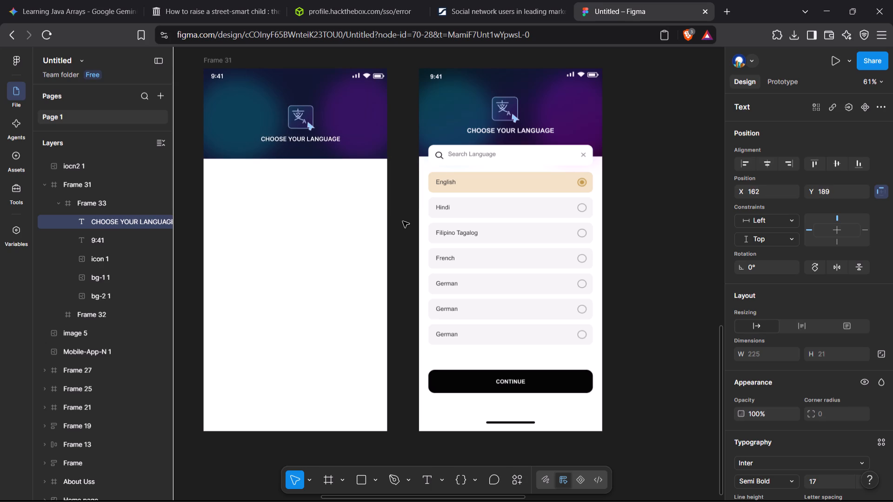
key(Right)
key(Right)
key(Up)
key(Up)
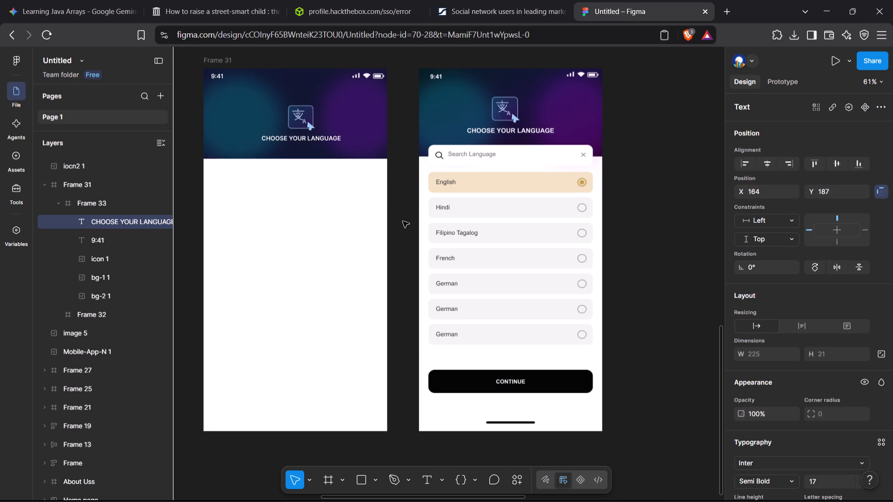
key(Up)
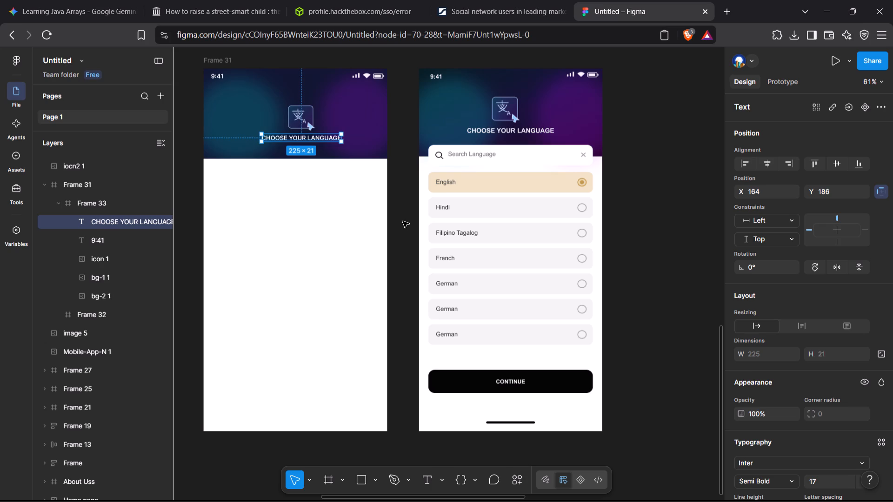
click(645, 249)
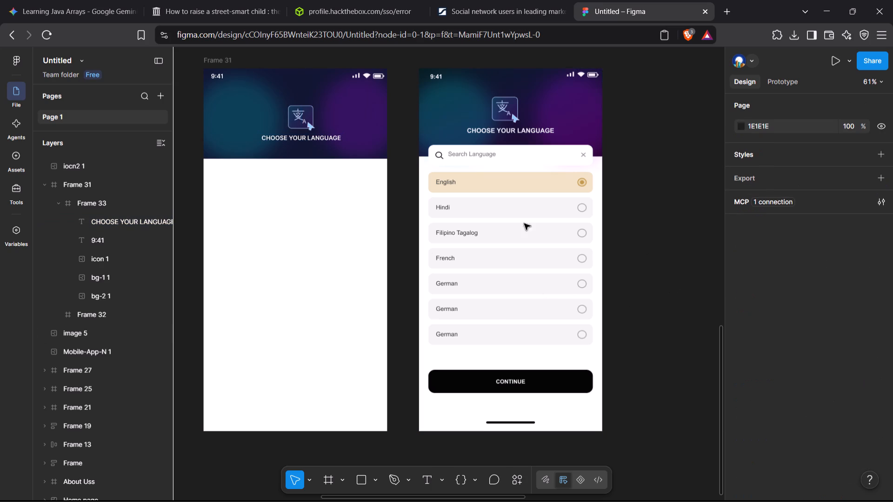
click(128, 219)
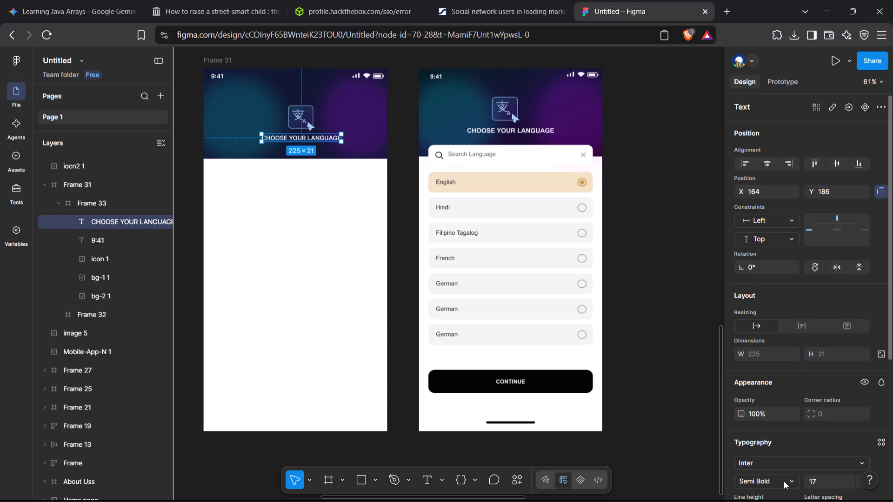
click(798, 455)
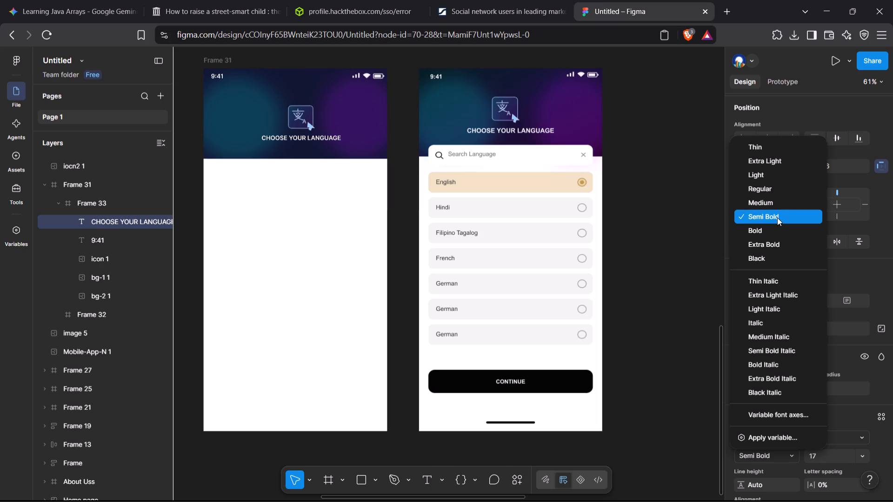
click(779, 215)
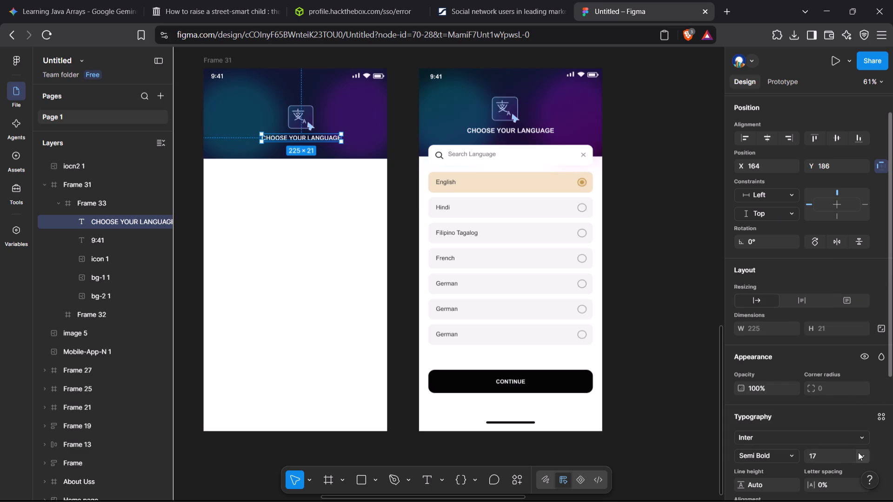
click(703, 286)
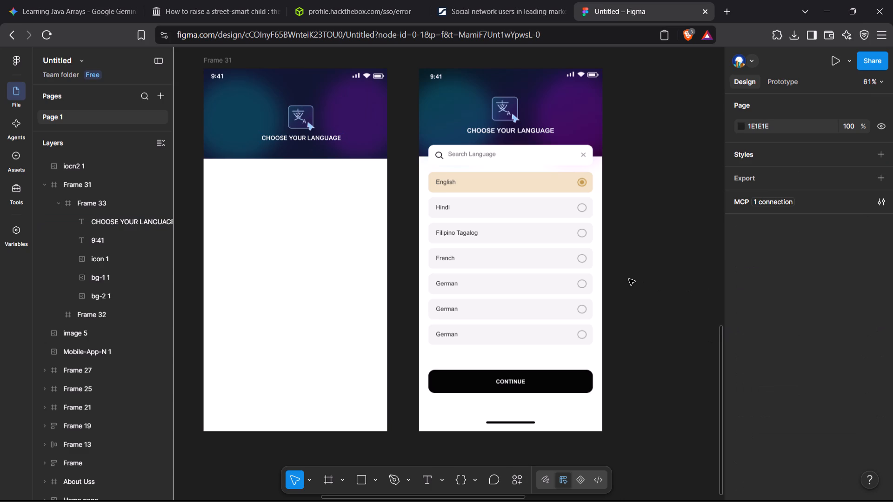
Set the font size of the CHOOSE YOUR LANGUAGE heading to 18.
click(325, 140)
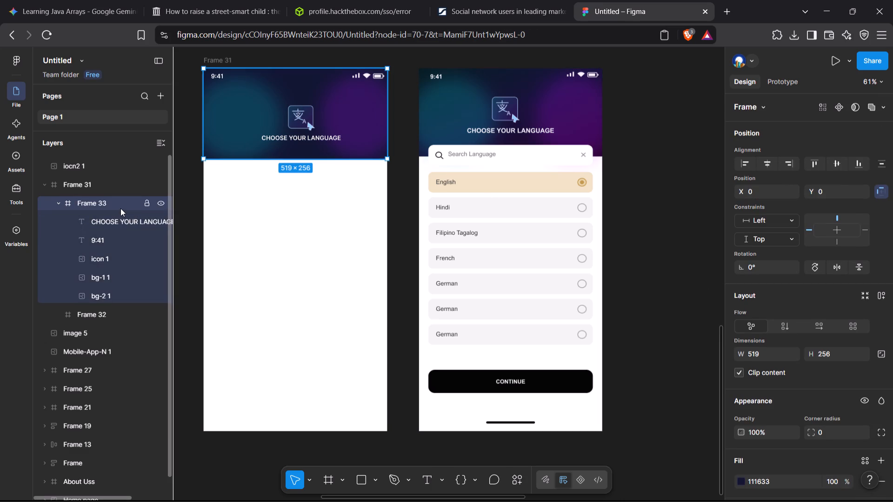
click(127, 217)
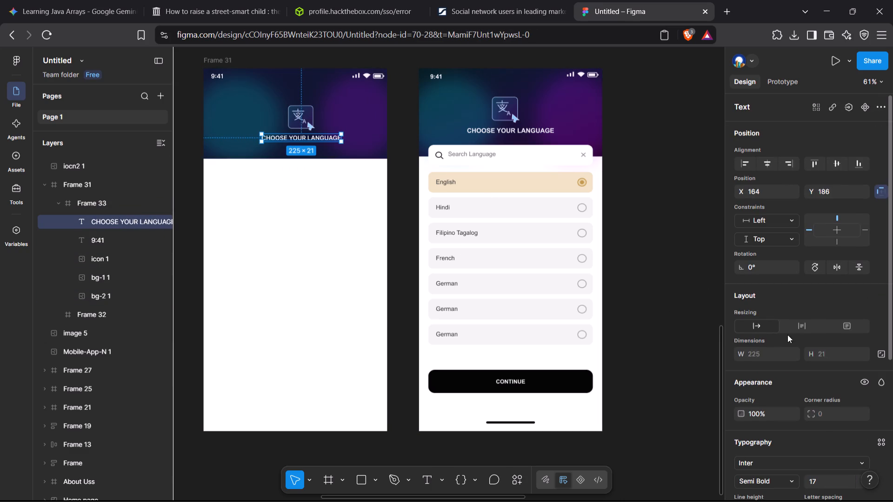
click(831, 476)
key(BackSpace)
text(187)
key(BackSpace)
key(Return)
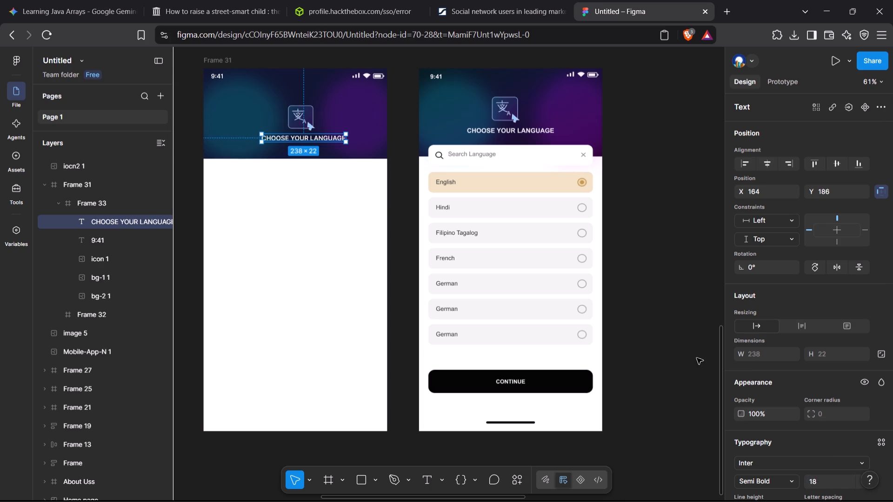
click(703, 324)
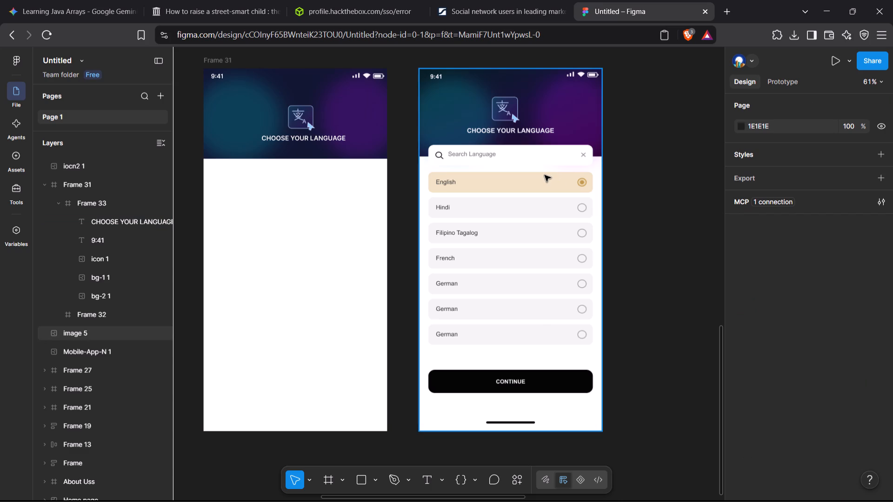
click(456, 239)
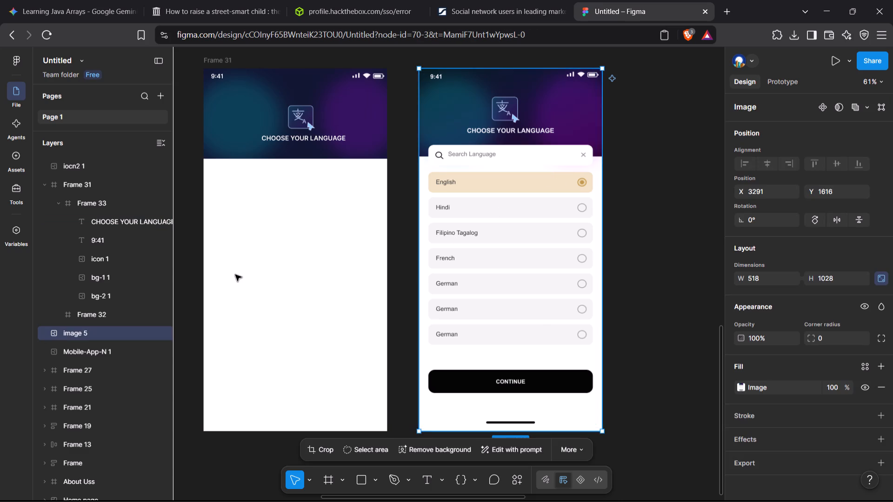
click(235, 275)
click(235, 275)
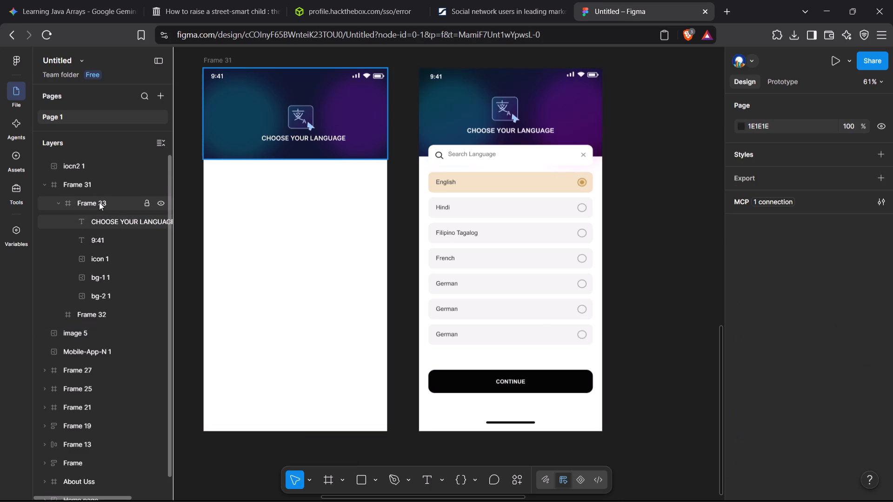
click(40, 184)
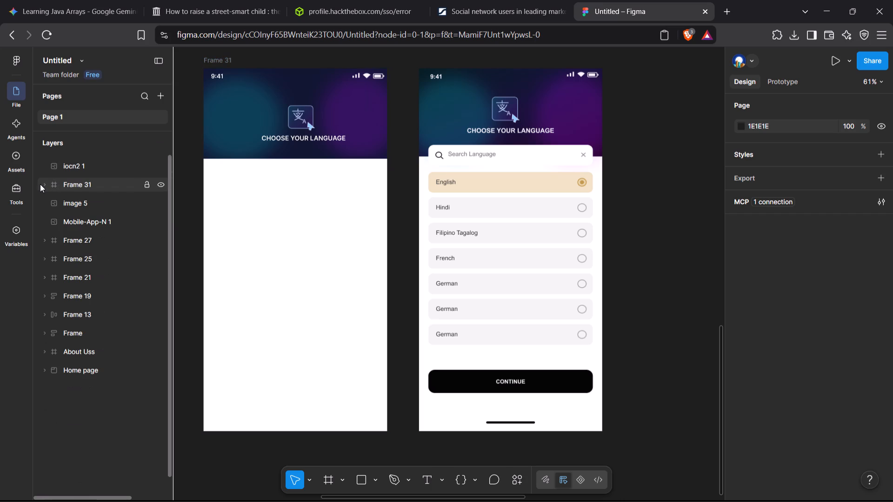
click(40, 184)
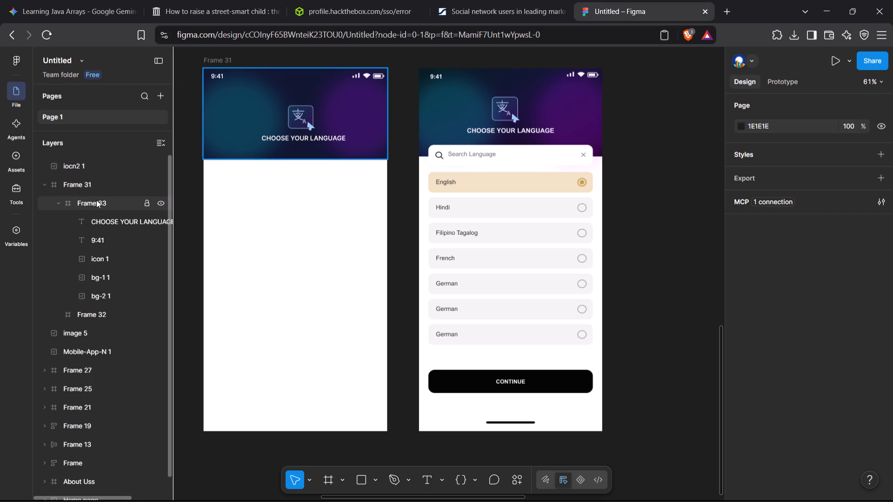
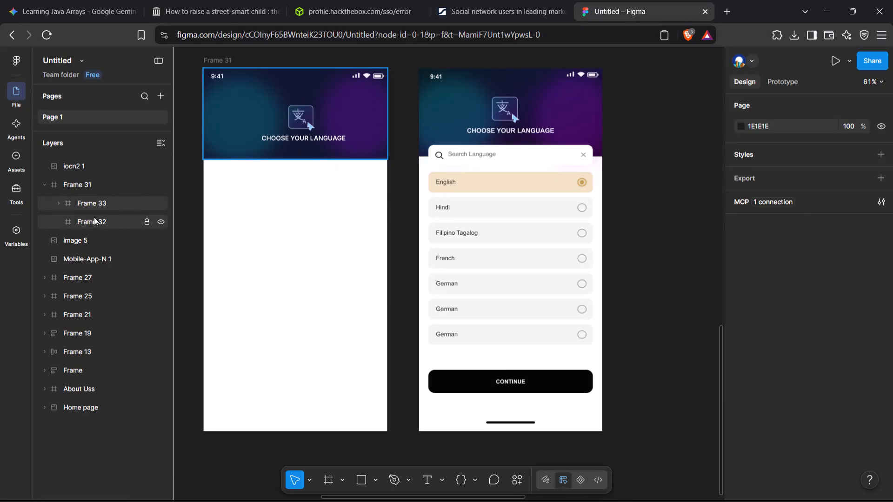
Delete the Frame 32 layer nested inside Frame 31.
click(94, 218)
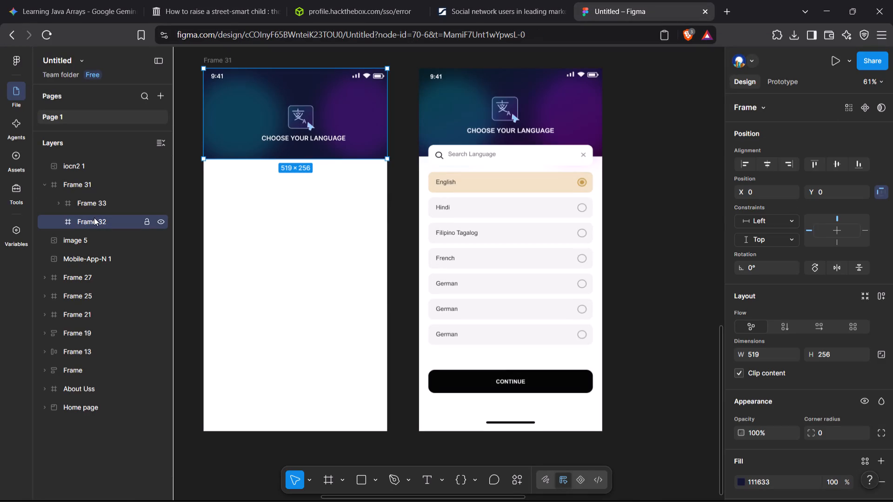
key(shift+Delete)
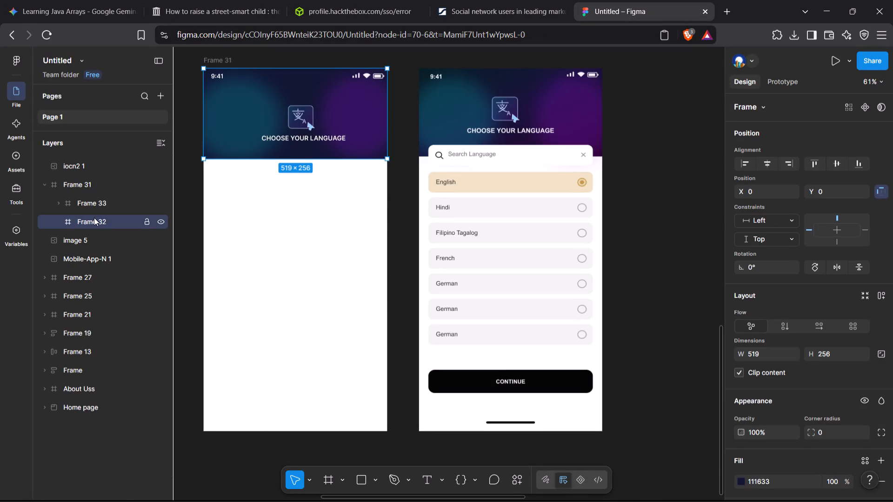
key(Return)
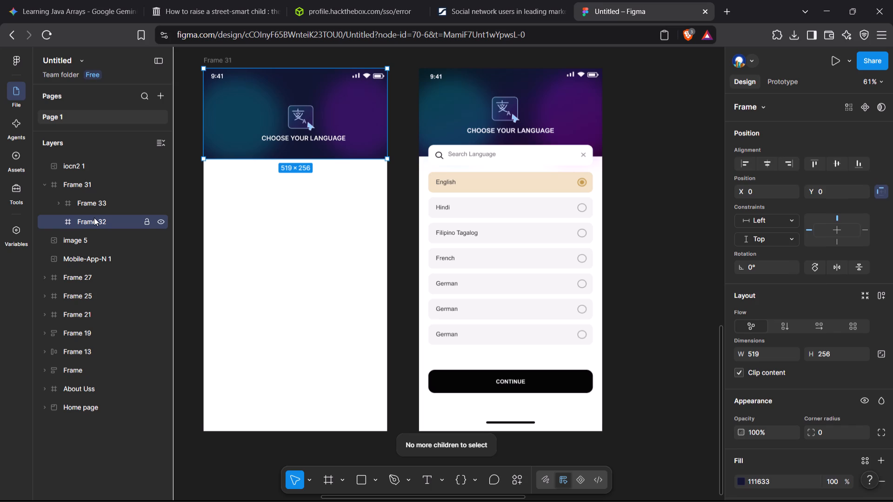
key(Delete)
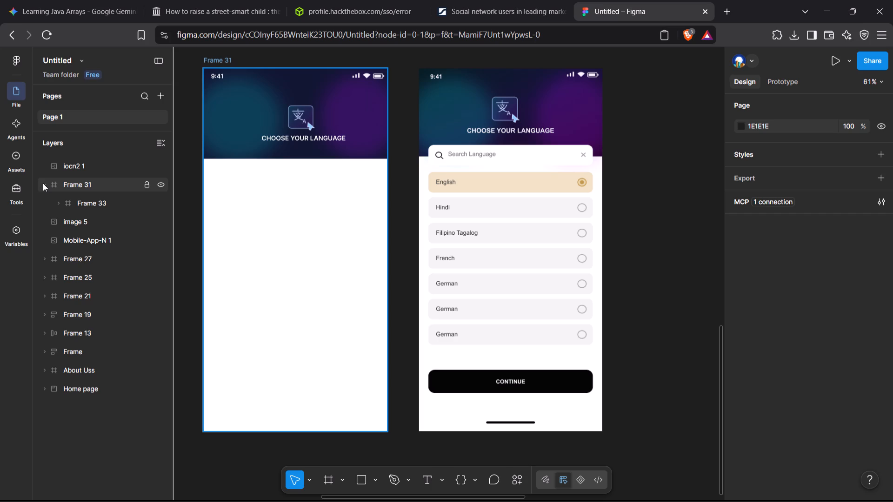
Draw a frame about 464 × 67 over the CONTINUE button of the reference screen, matching its outline.
click(320, 482)
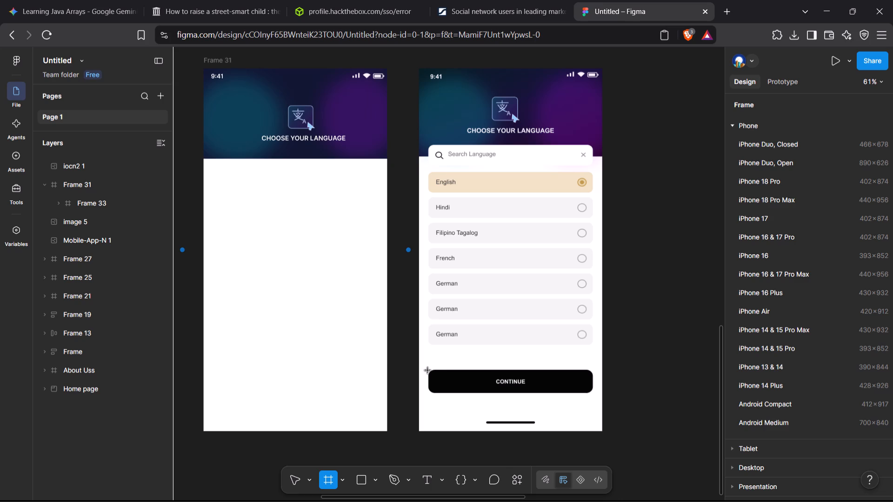
drag(429, 370, 487, 383)
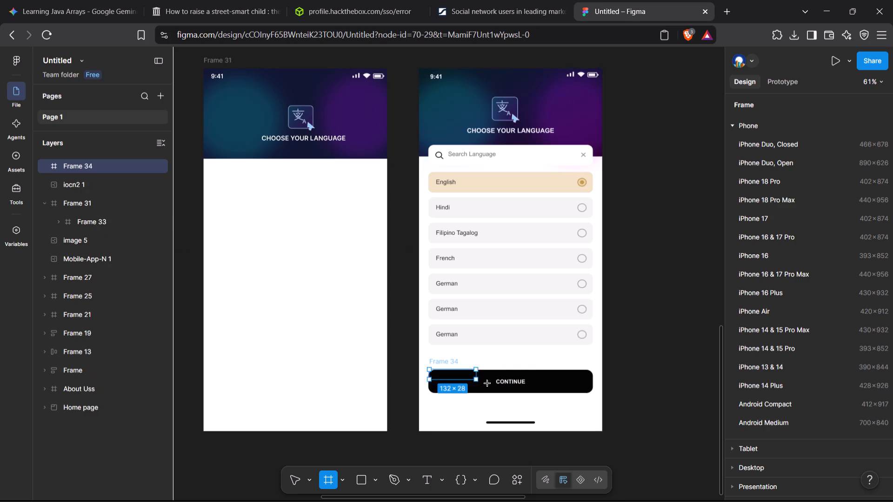
drag(487, 383, 594, 391)
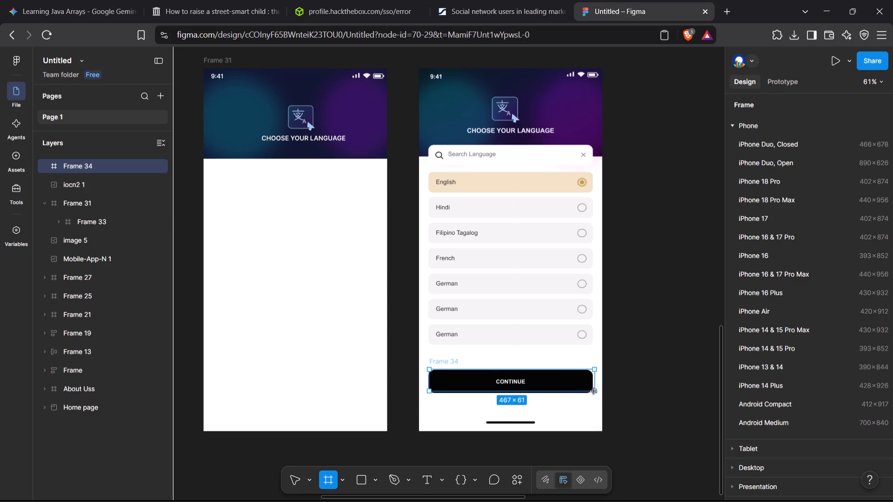
drag(594, 391, 591, 394)
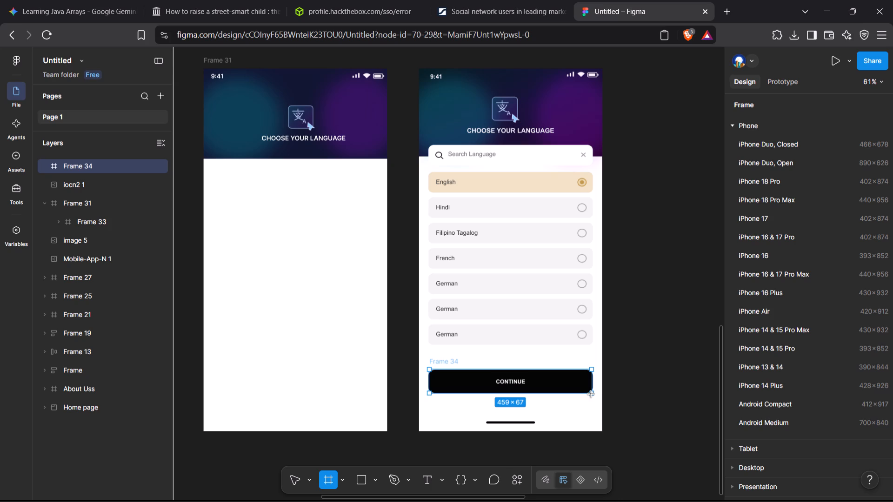
drag(591, 394, 593, 394)
drag(593, 394, 592, 394)
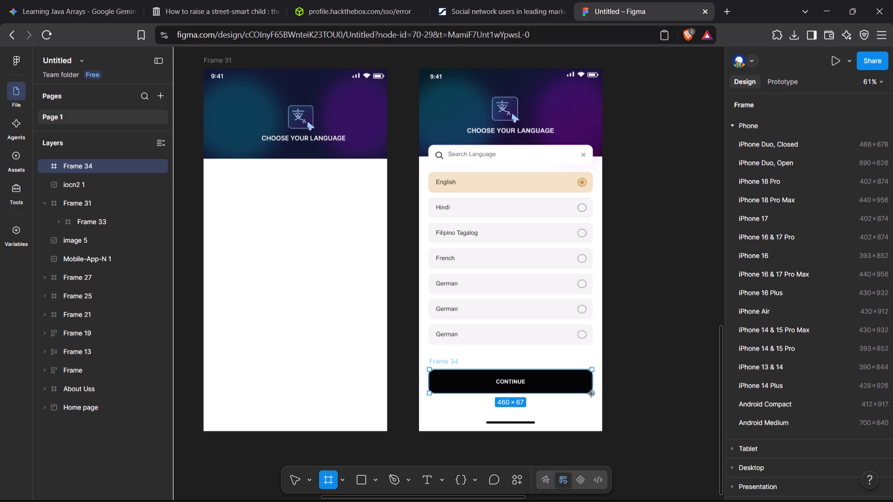
drag(592, 394, 593, 394)
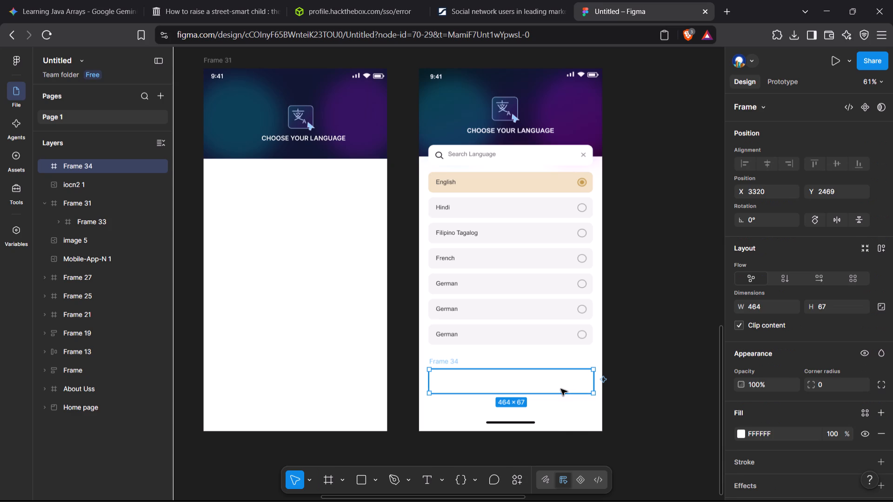
Move the new button frame horizontally to X 2710 so it sits centred near the bottom of Frame 31.
double_click(547, 381)
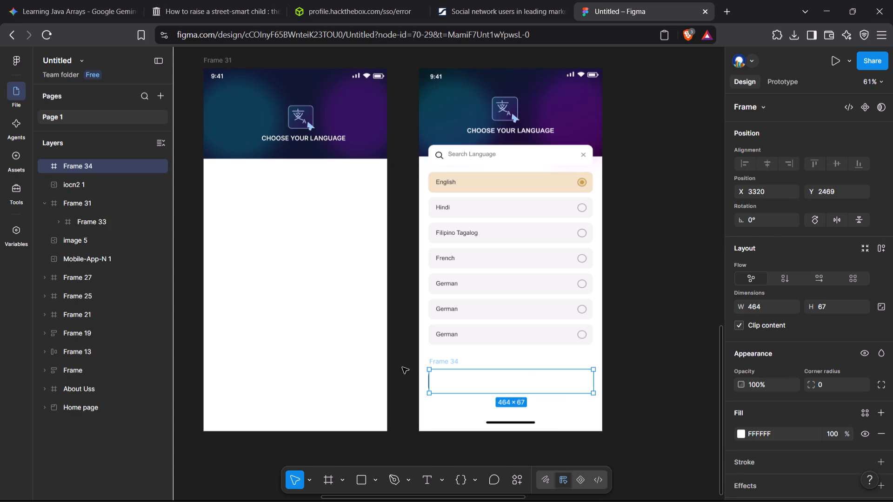
key(Left)
key(Left)
key(Left)
key(Left)
key(Left)
key(Left)
key(Left)
key(Left)
key(Left)
key(Left)
key(Left)
key(Left)
key(Left)
key(Left)
key(Left)
key(Left)
key(Left)
key(Left)
key(Left)
key(Left)
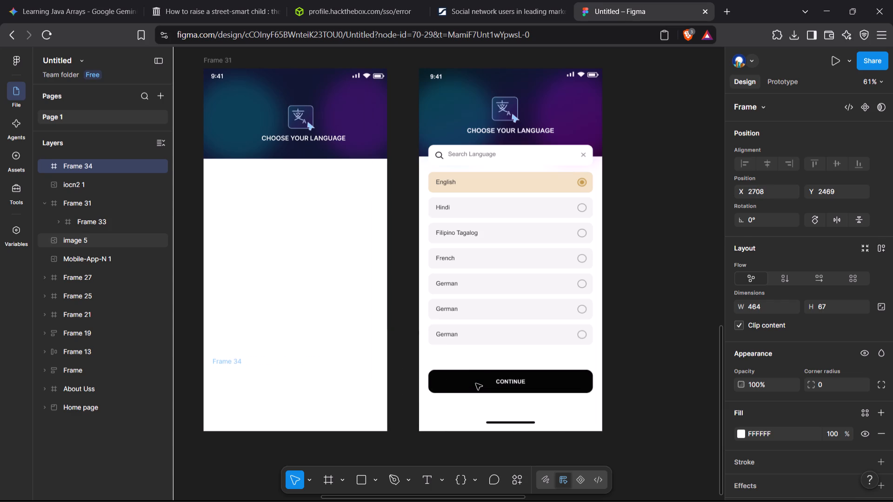
key(Right)
key(Right)
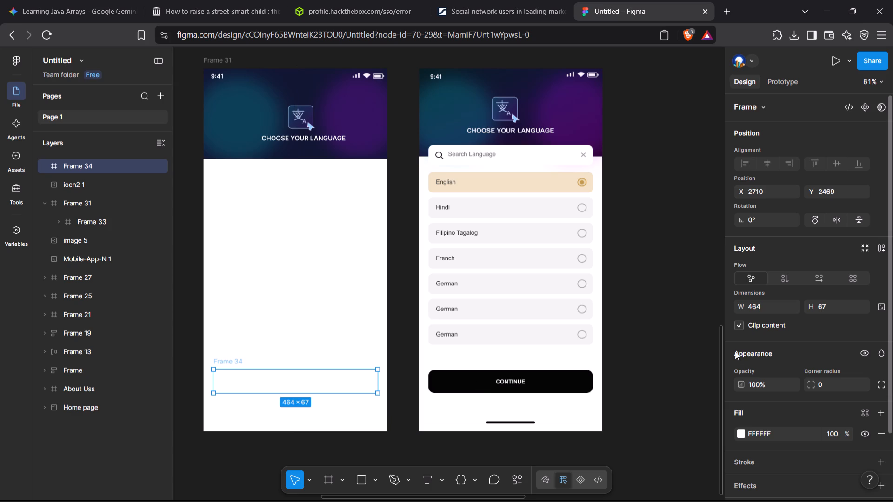
Change the fill of the button frame to black, 000000.
click(741, 432)
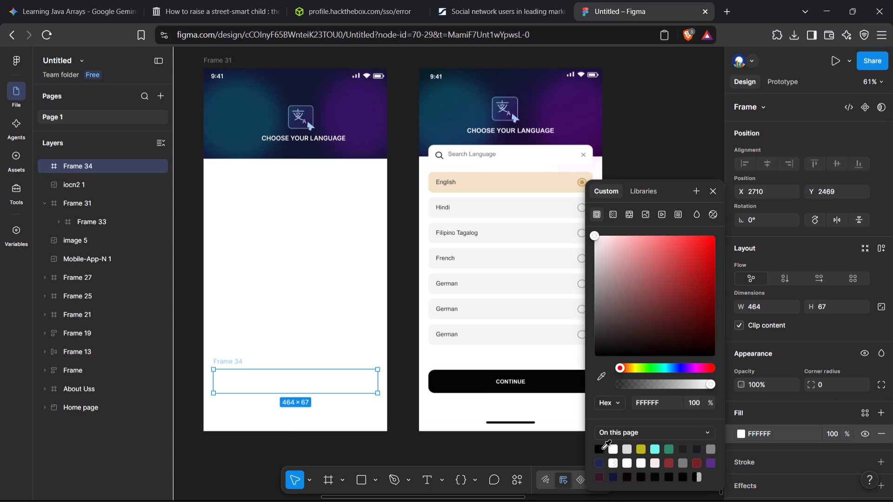
click(601, 448)
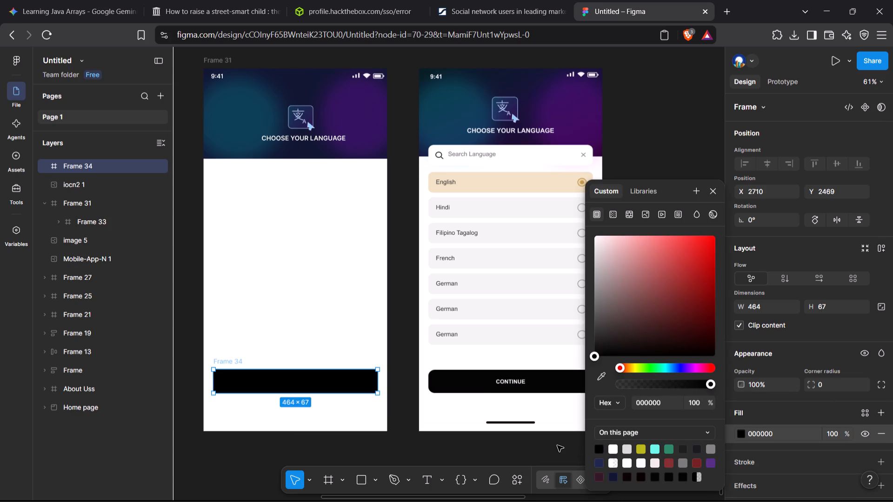
click(557, 445)
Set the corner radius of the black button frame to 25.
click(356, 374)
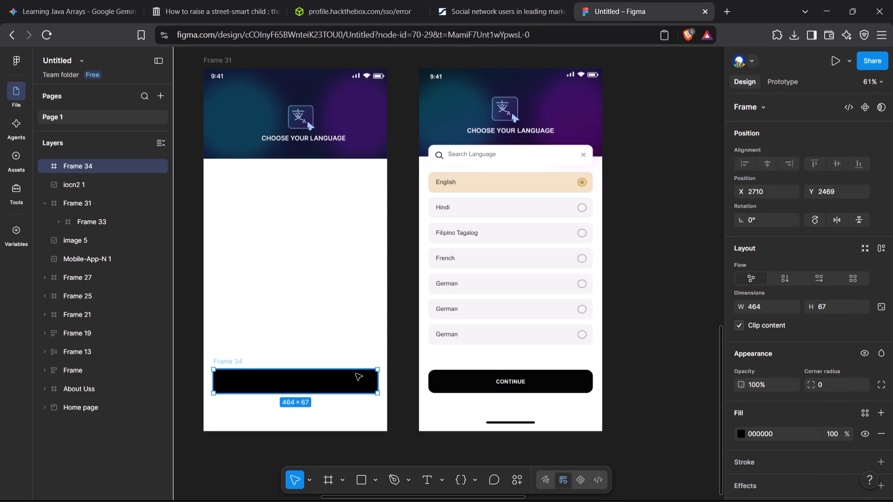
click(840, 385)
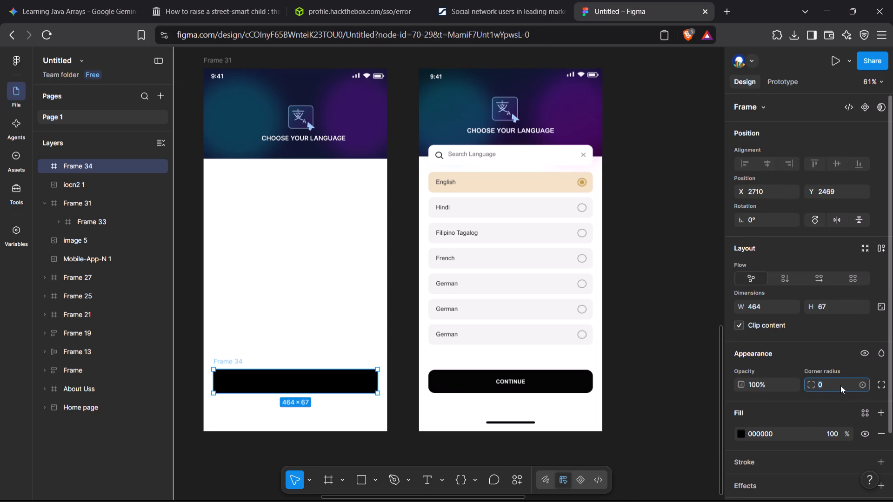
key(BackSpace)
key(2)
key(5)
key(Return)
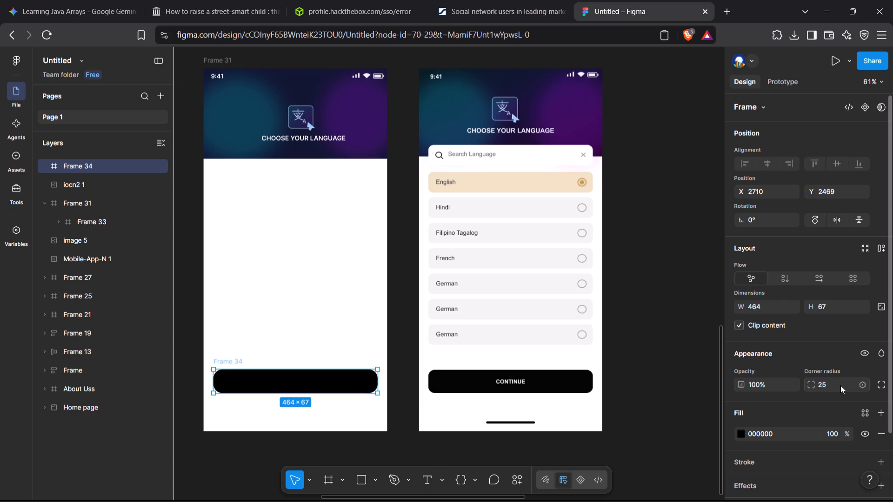
Set the corner radius of the black button frame to 20.
click(836, 383)
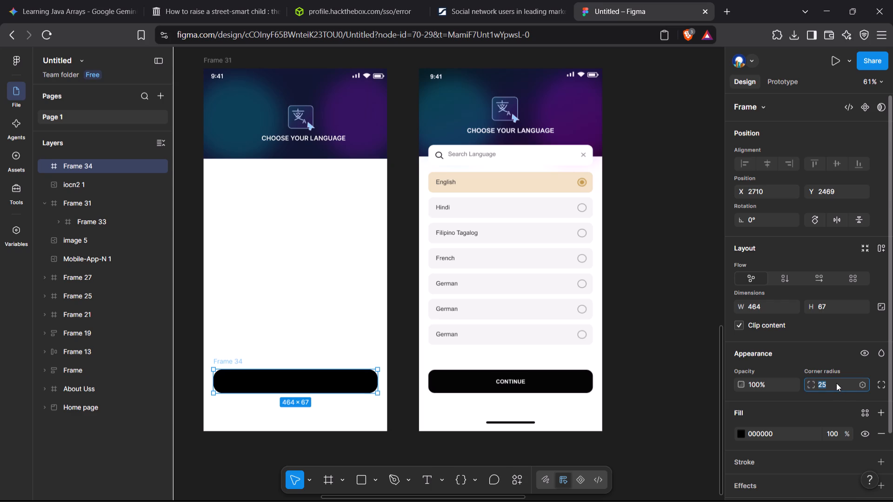
click(836, 383)
key(BackSpace)
key(0)
key(Return)
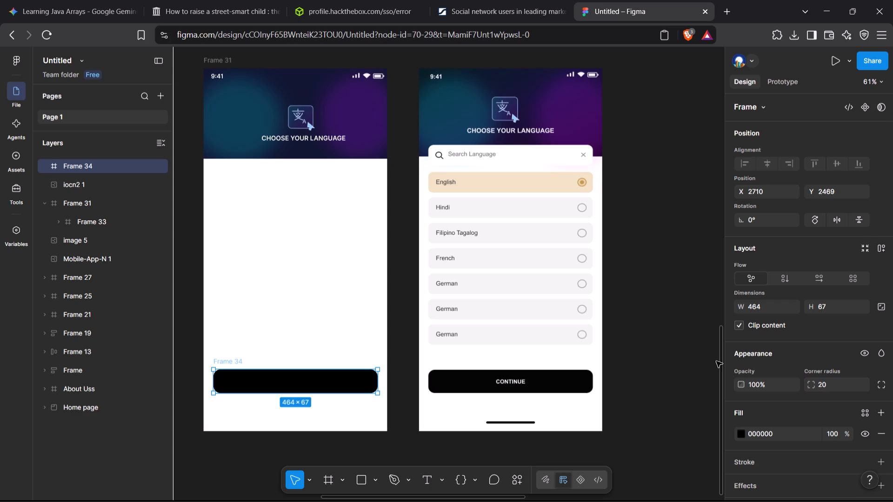
click(693, 348)
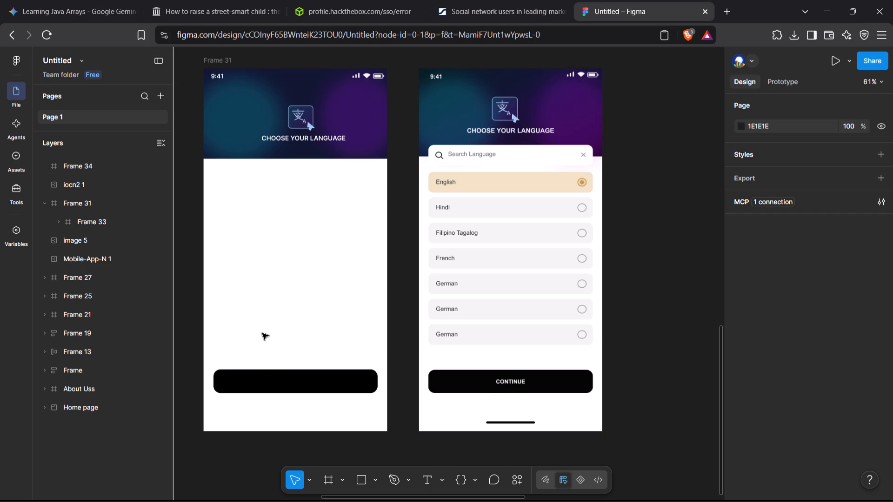
Add the label text "CONTINUE" inside the black button frame at about X 170, Y 38.
click(269, 390)
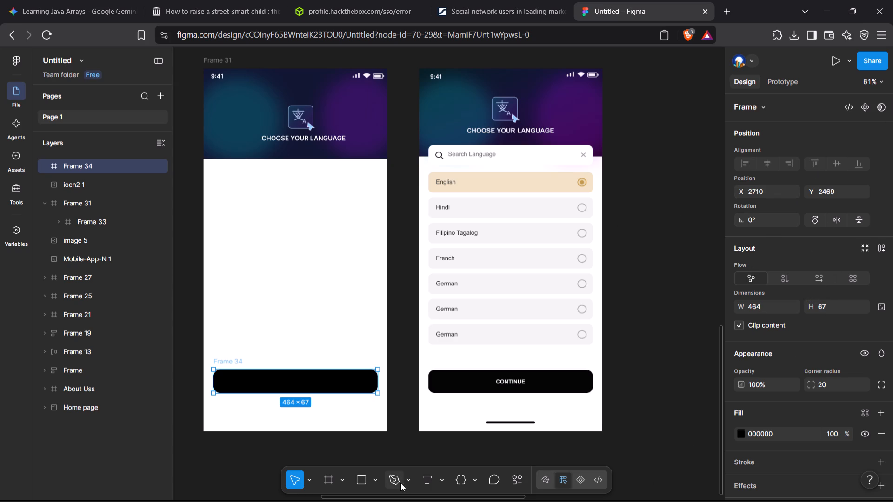
click(427, 486)
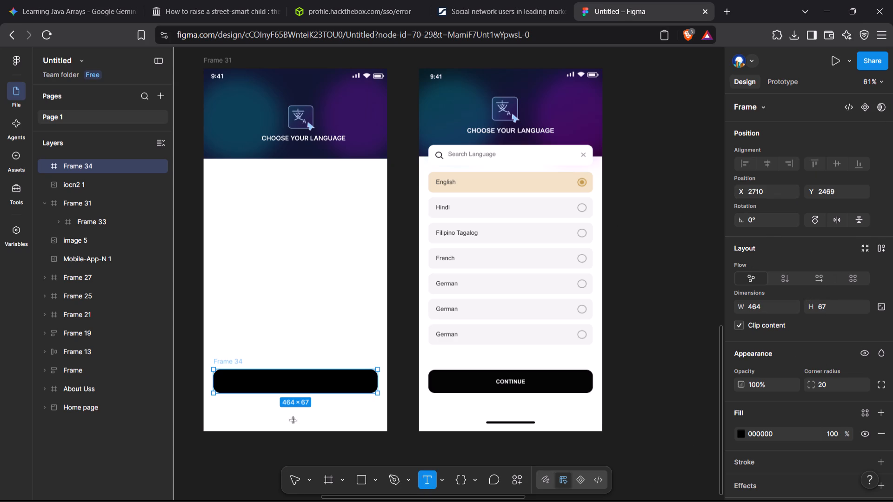
click(273, 383)
key(Up)
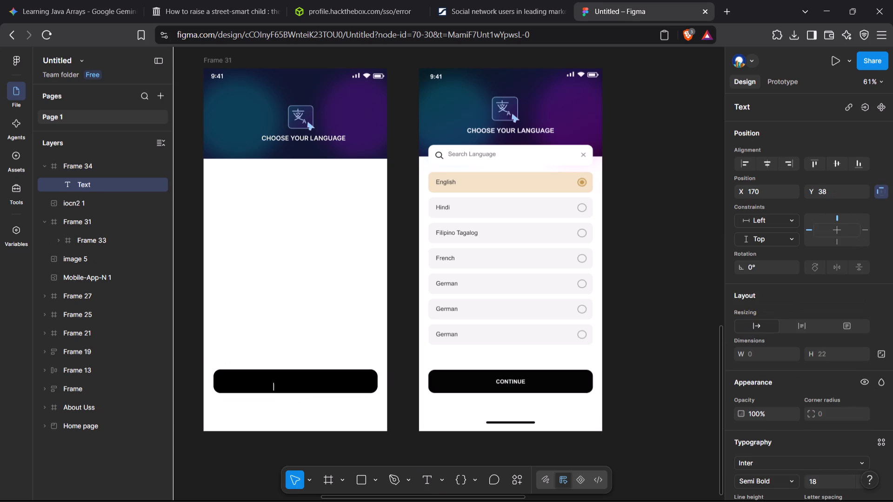
key(Up)
key(Up)
key(Up)
key(Up)
key(Up)
key(Up)
key(Up)
key(Left)
key(Up)
text(CO)
key(n)
text(TINUE)
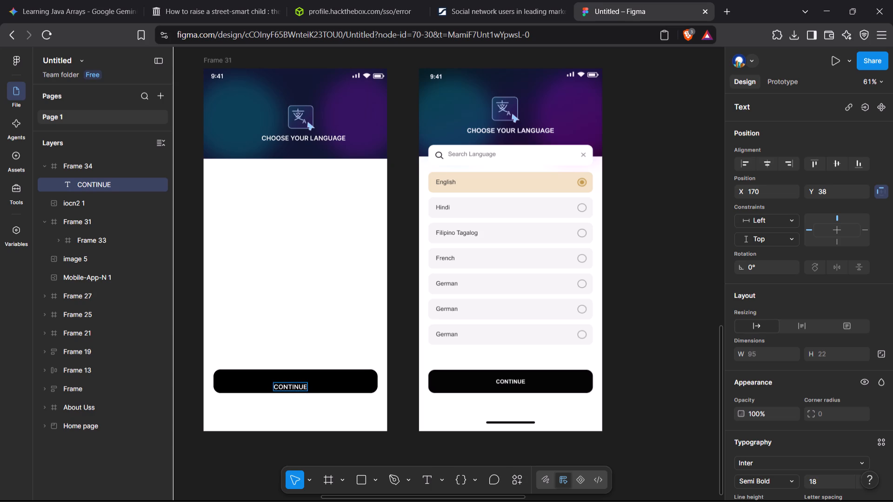
Set the font weight of the CONTINUE label to Medium.
click(789, 484)
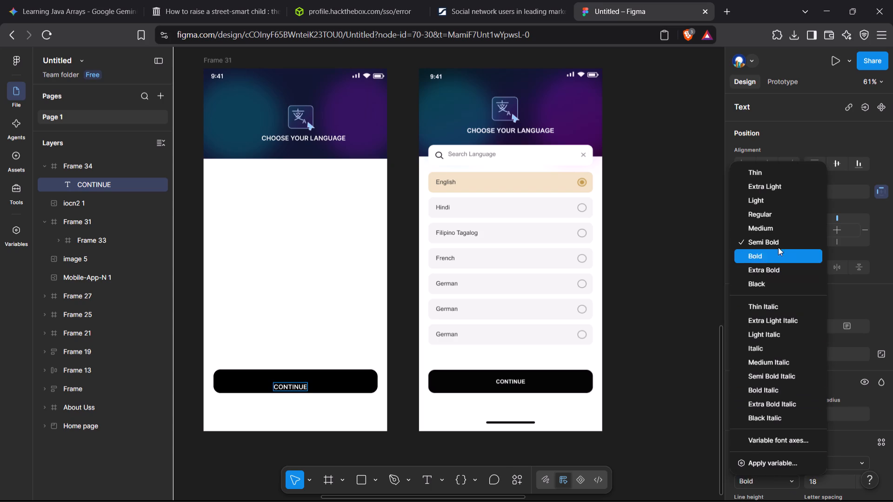
click(781, 224)
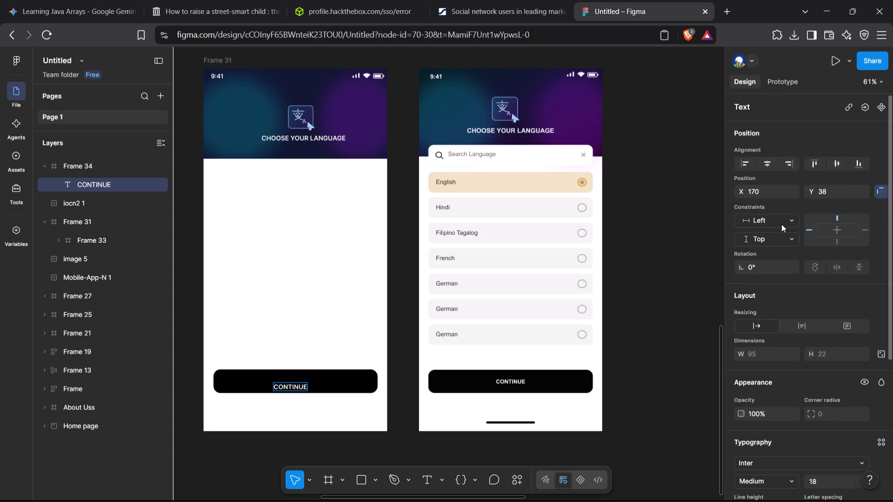
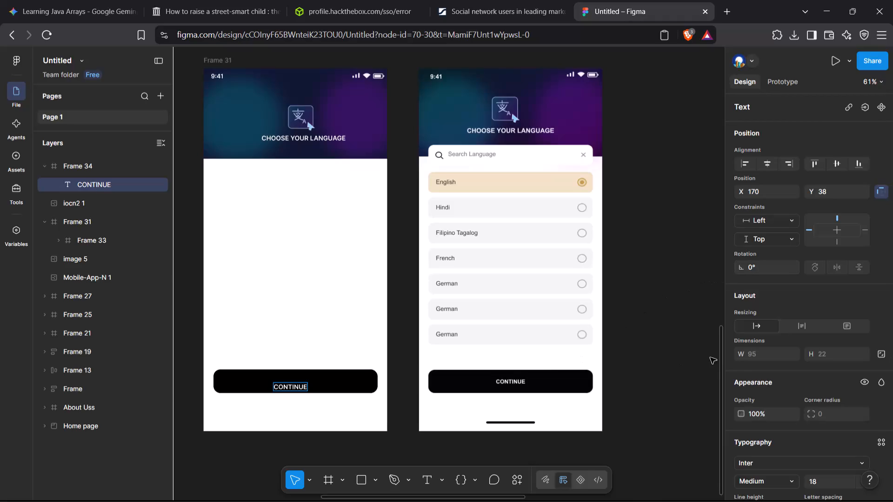
Move the CONTINUE label up inside the black button frame to Y 23.
click(672, 361)
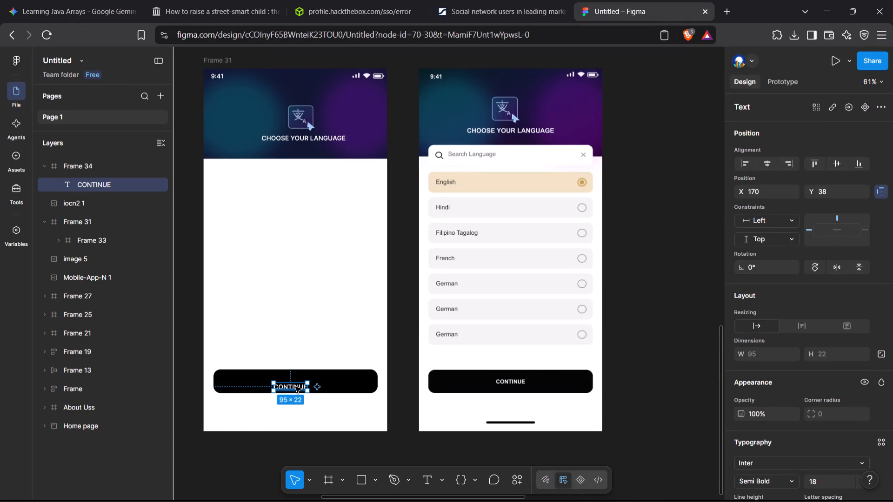
click(294, 386)
drag(294, 386, 295, 381)
click(302, 448)
key(Up)
key(Up)
key(Up)
key(Up)
key(Up)
key(Up)
key(Up)
key(Up)
key(Up)
key(Up)
key(Up)
key(Up)
key(Up)
key(Up)
key(Up)
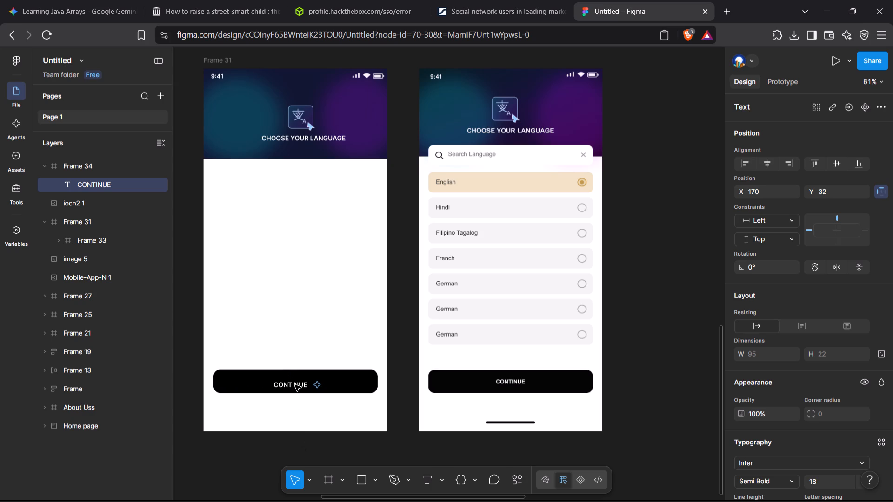
Shift the CONTINUE label horizontally inside the black button frame to X 172.
key(Left)
key(Left)
key(Left)
key(Left)
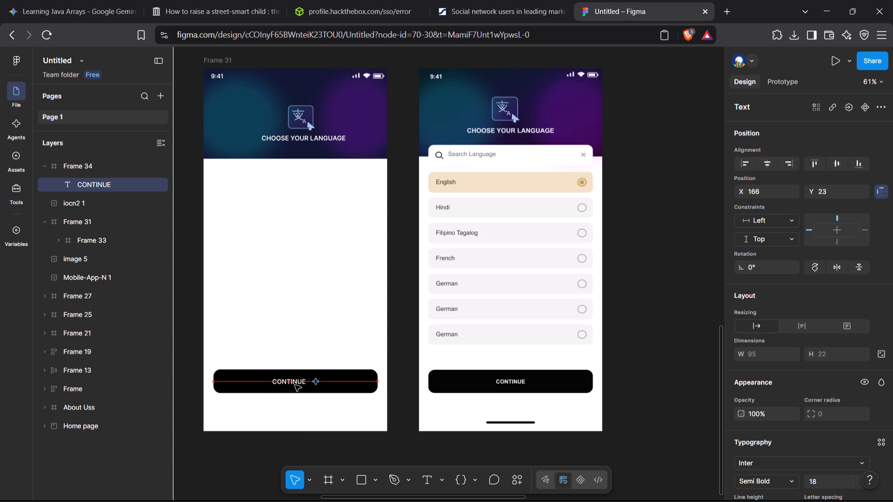
key(Right)
key(Right)
key(Right)
key(Right)
key(Right)
key(Right)
key(Right)
key(Right)
key(Right)
key(Right)
key(Right)
key(Left)
key(Left)
key(Left)
key(Left)
key(Left)
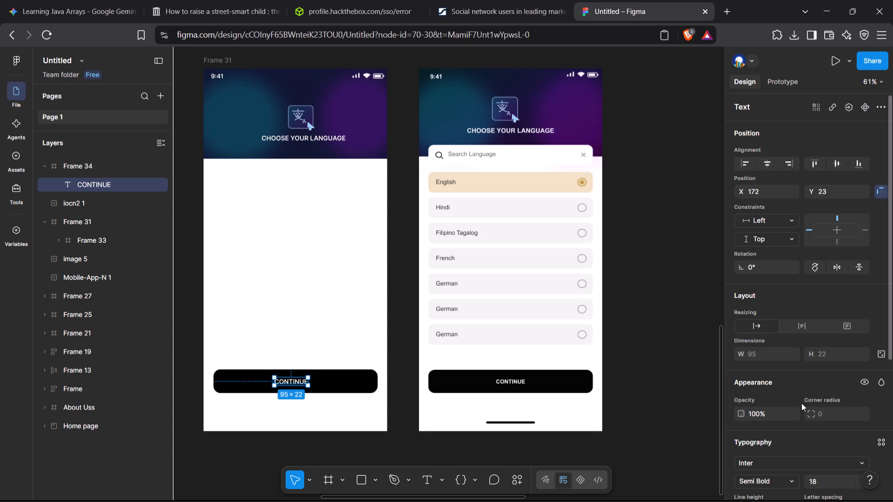
Set the font size of the CONTINUE label to 16.
click(834, 478)
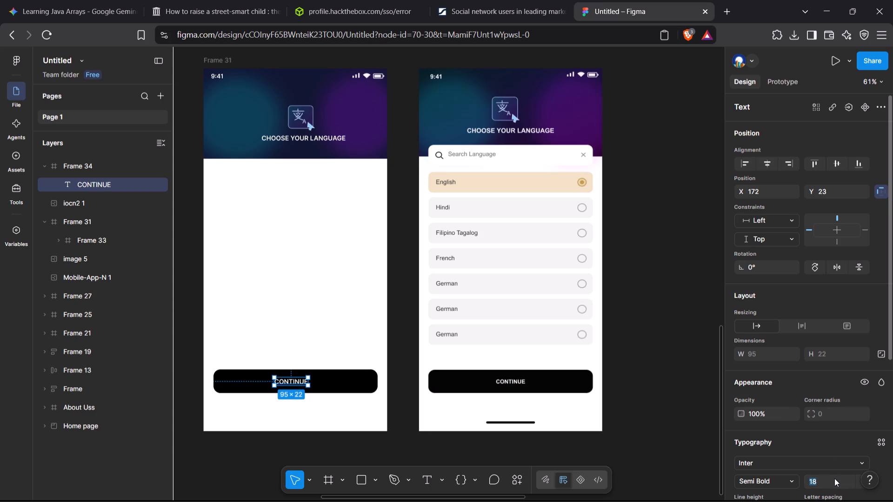
click(834, 478)
key(BackSpace)
key(6)
key(Return)
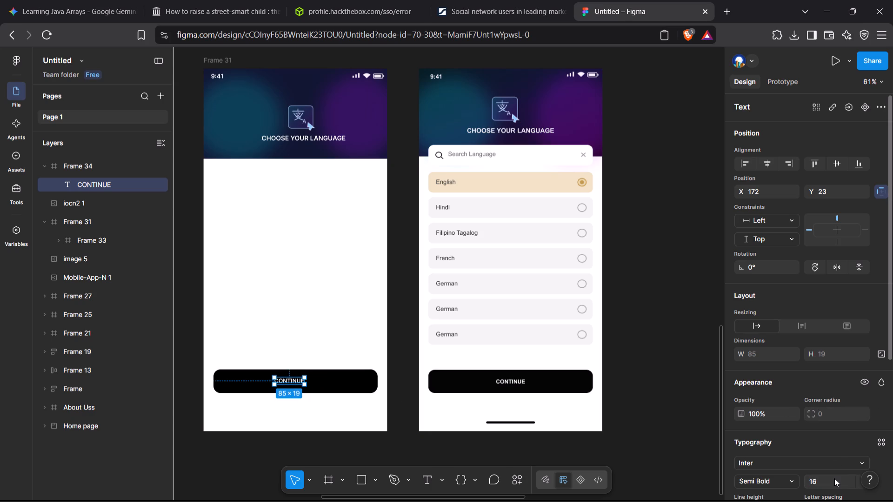
Set the font weight of the CONTINUE label to Bold.
click(786, 482)
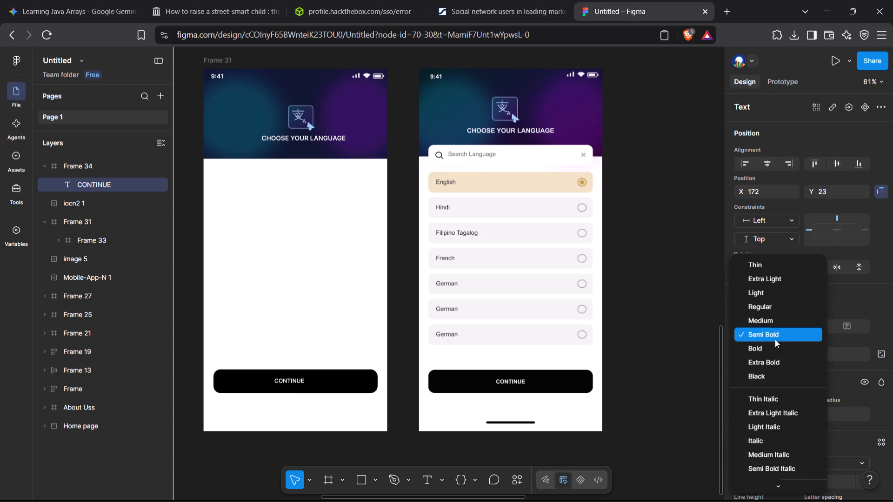
click(774, 345)
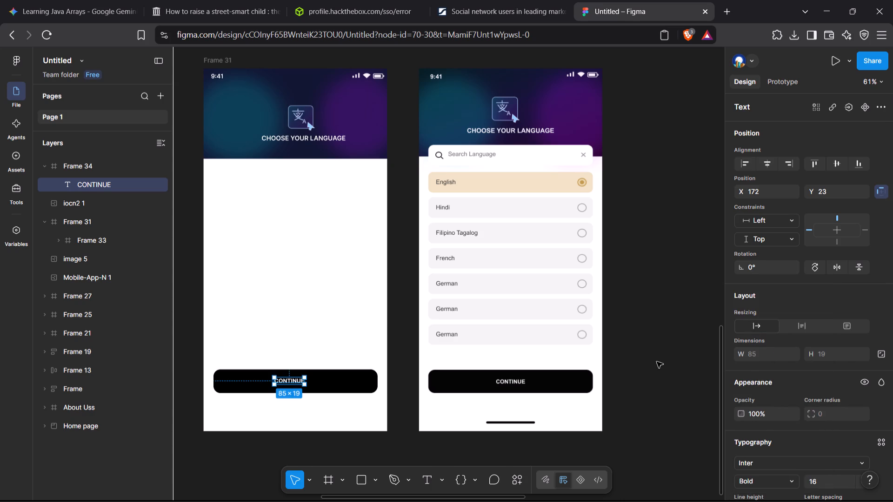
click(657, 362)
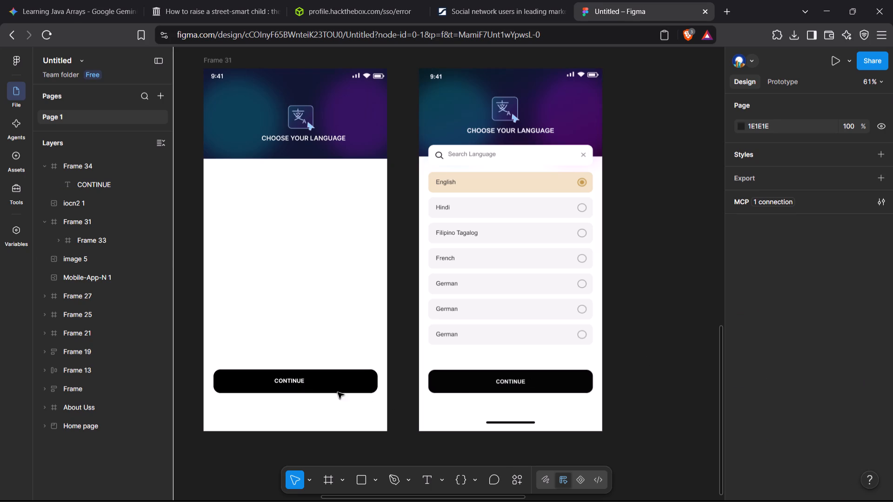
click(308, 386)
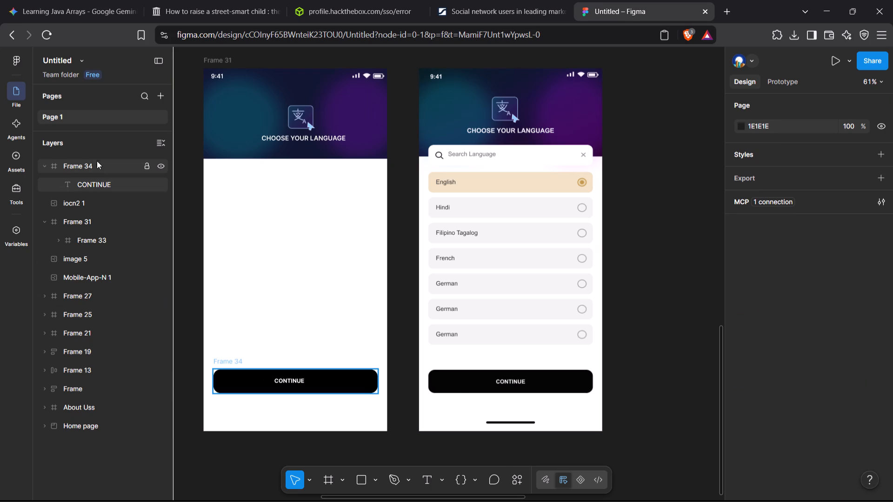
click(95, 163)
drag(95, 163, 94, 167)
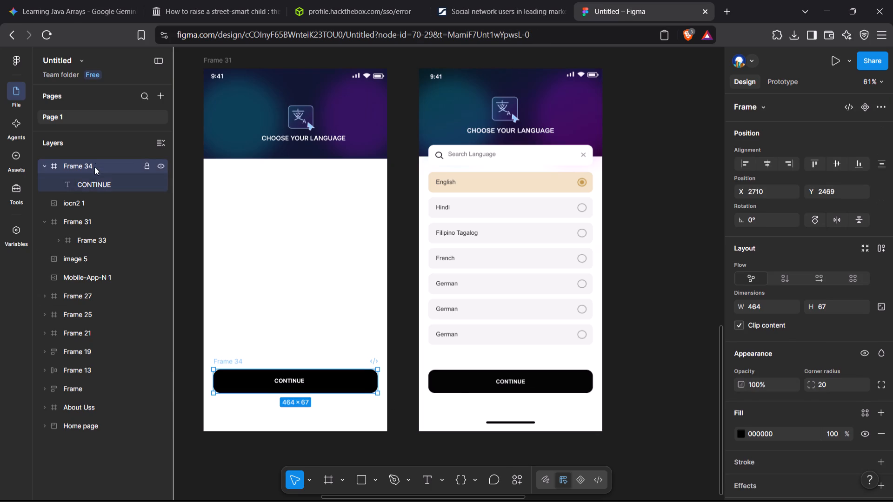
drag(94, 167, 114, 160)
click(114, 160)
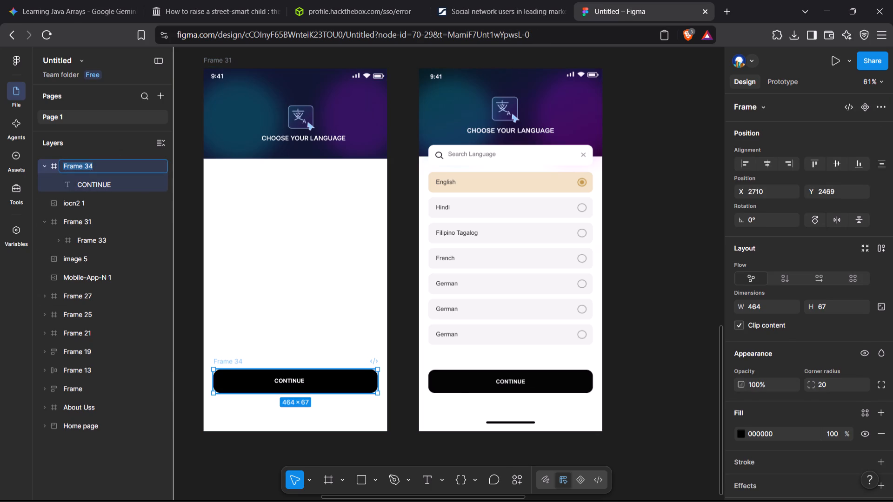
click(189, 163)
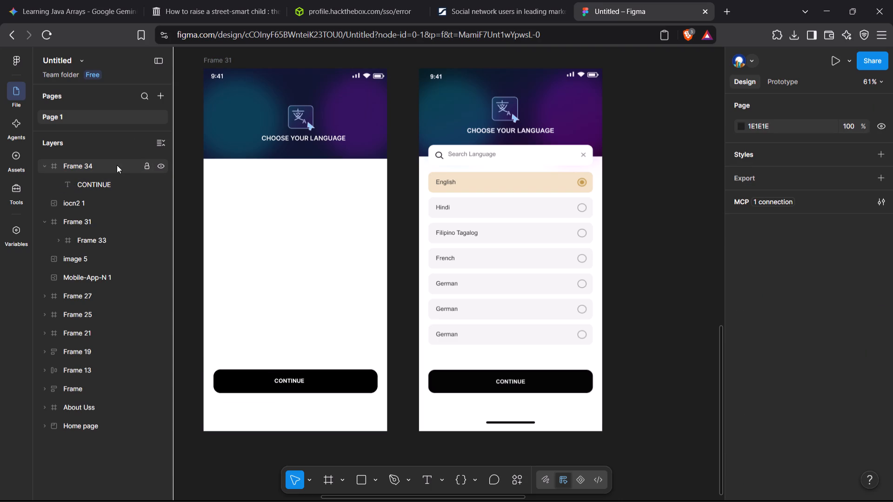
Nest the black button frame, Frame 34, inside Frame 31 in the layer hierarchy, above Frame 33.
click(59, 160)
drag(59, 160, 62, 203)
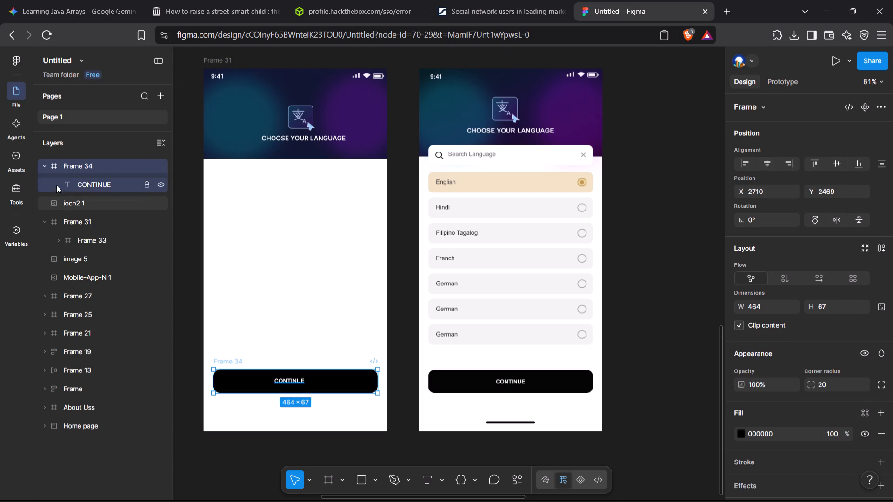
drag(61, 165, 62, 228)
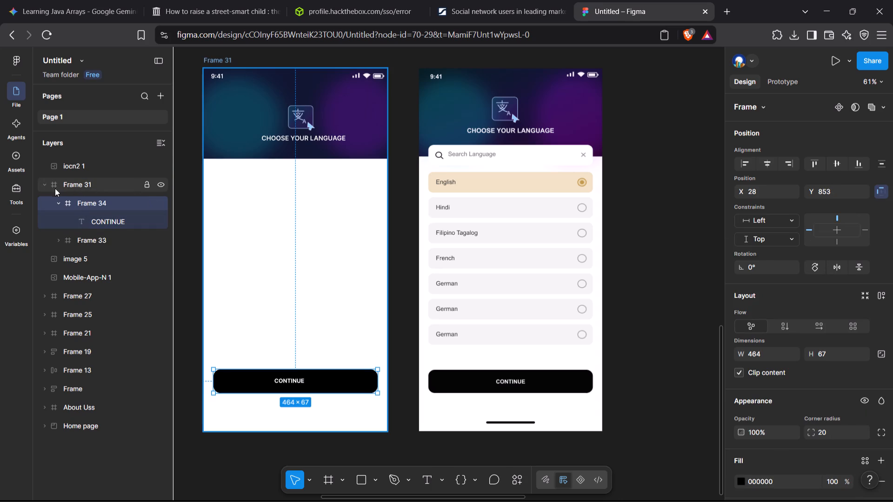
click(43, 184)
click(43, 184)
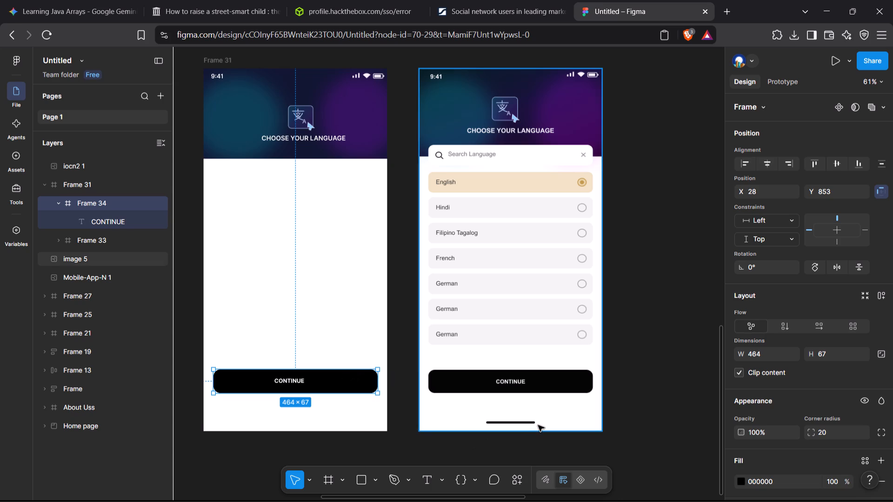
click(630, 387)
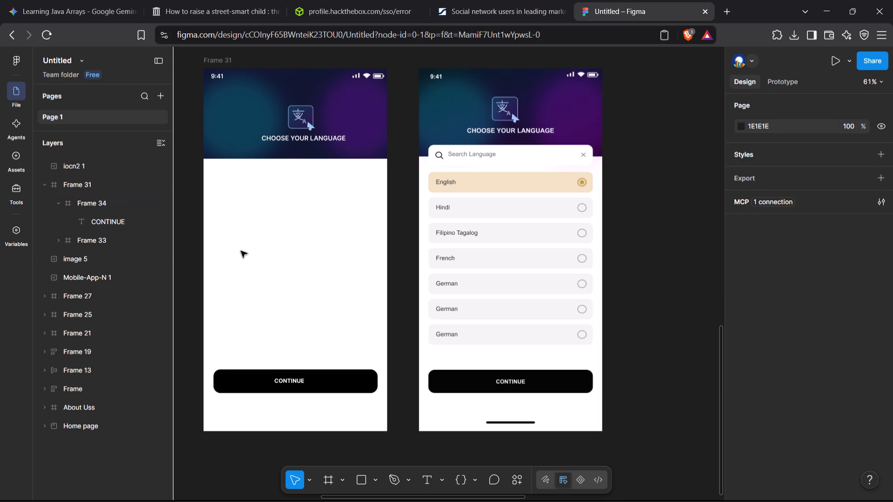
Collapse the Frame 34 layer within Frame 31.
double_click(454, 333)
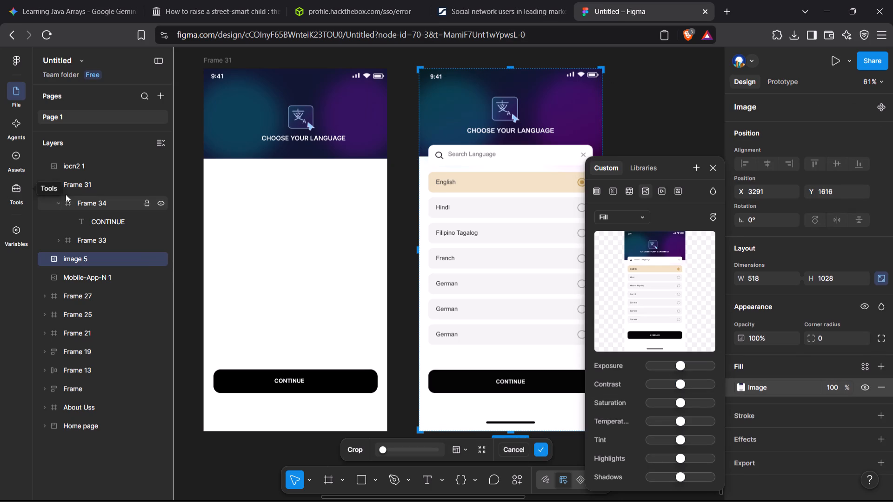
click(58, 203)
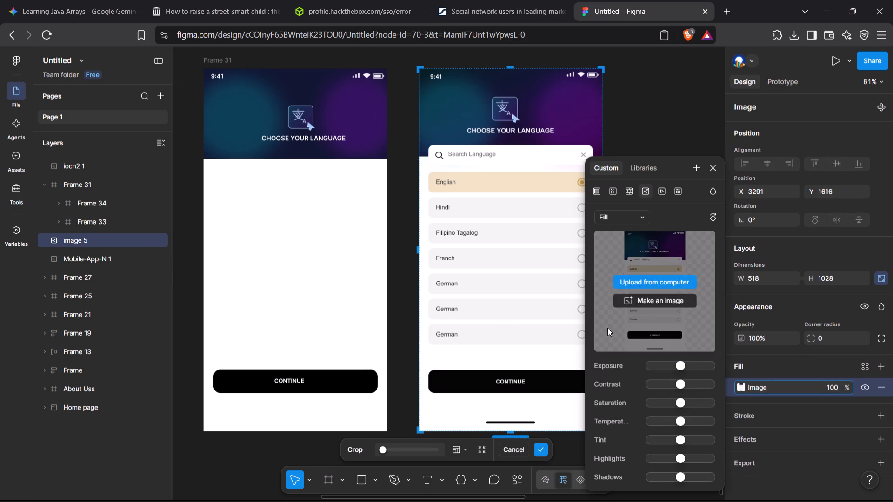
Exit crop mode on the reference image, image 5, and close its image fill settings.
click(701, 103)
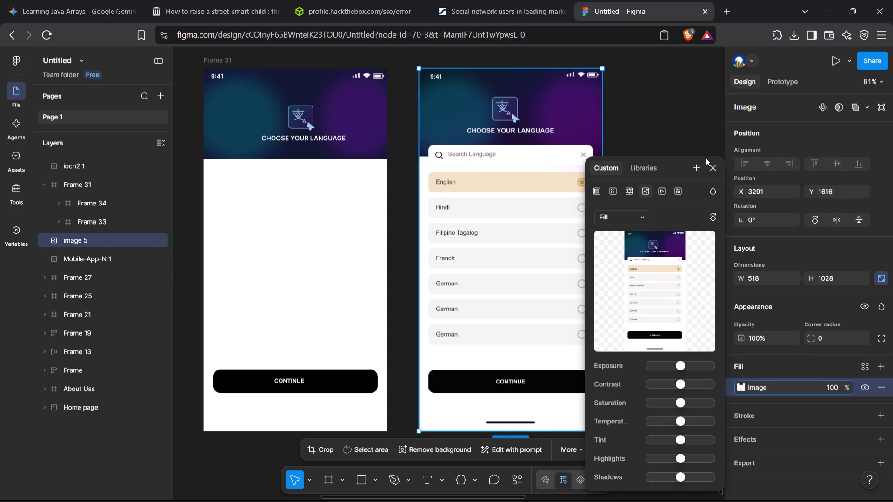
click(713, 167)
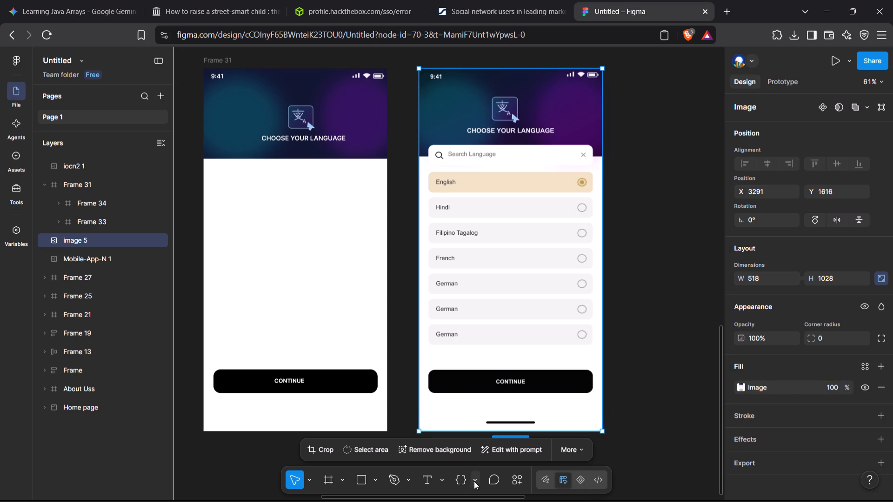
Activate the Text tool.
click(431, 482)
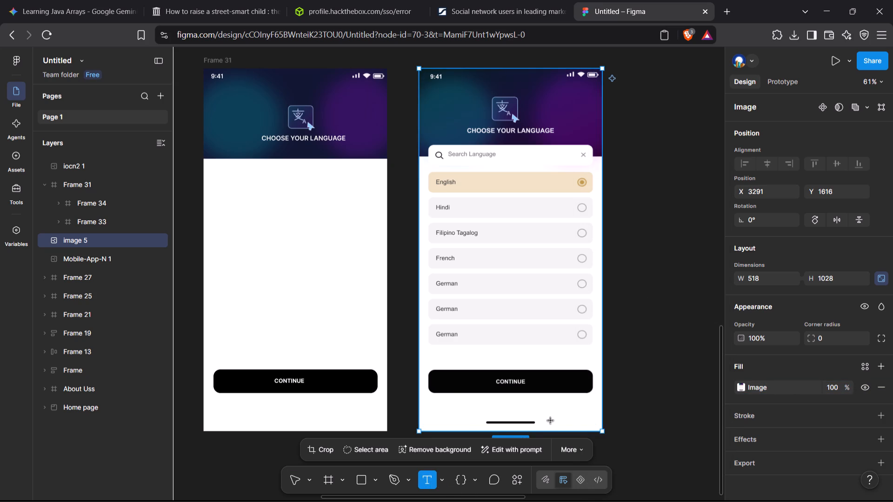
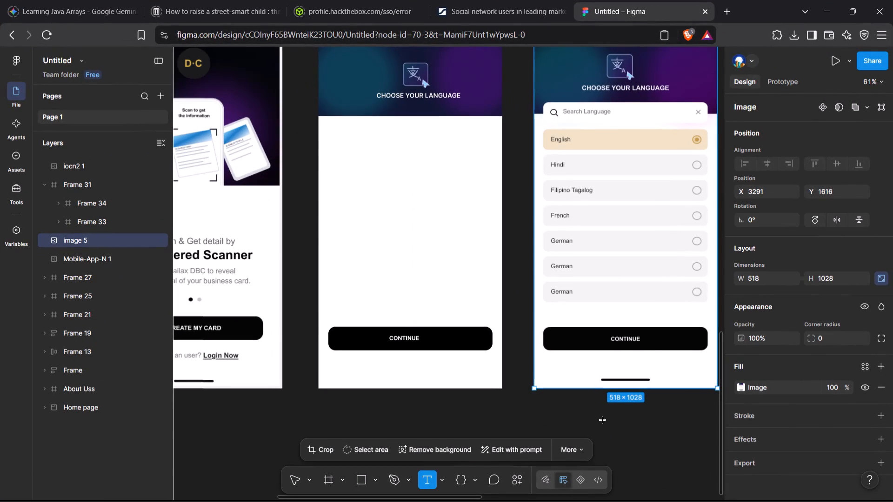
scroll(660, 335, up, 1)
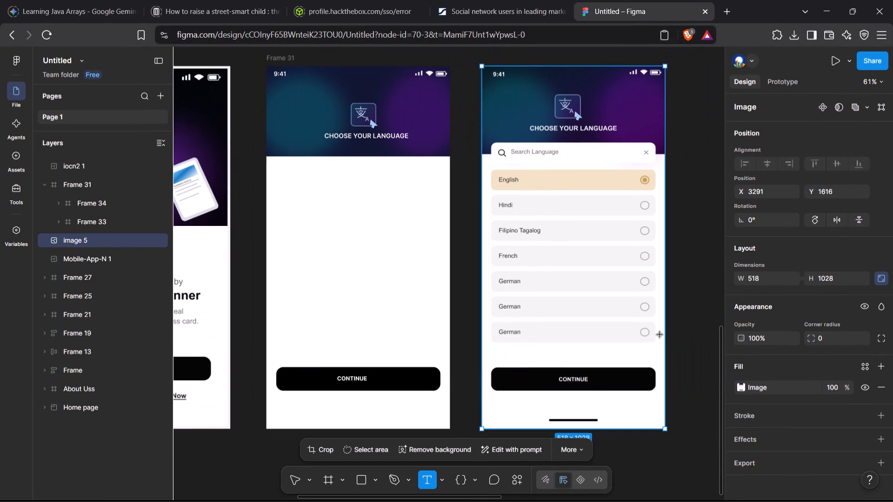
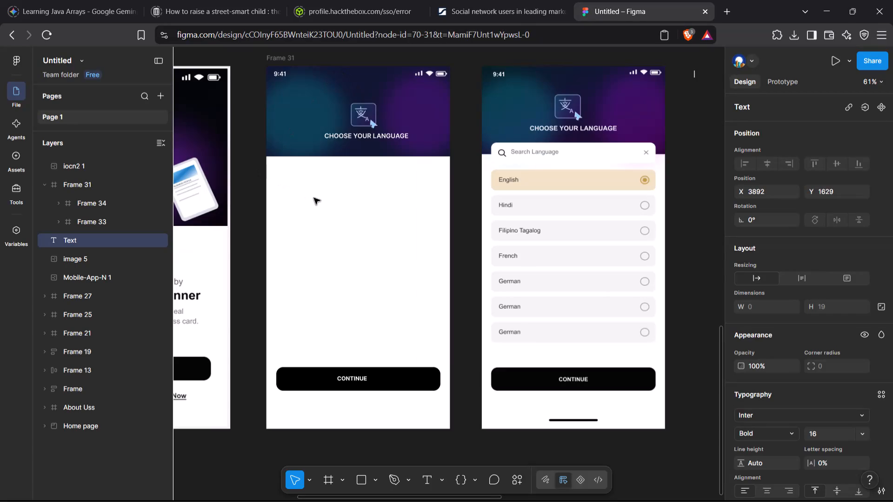
Remove the stray empty Text layer listed below Frame 31 in the layer hierarchy.
key(Delete)
click(127, 241)
key(Delete)
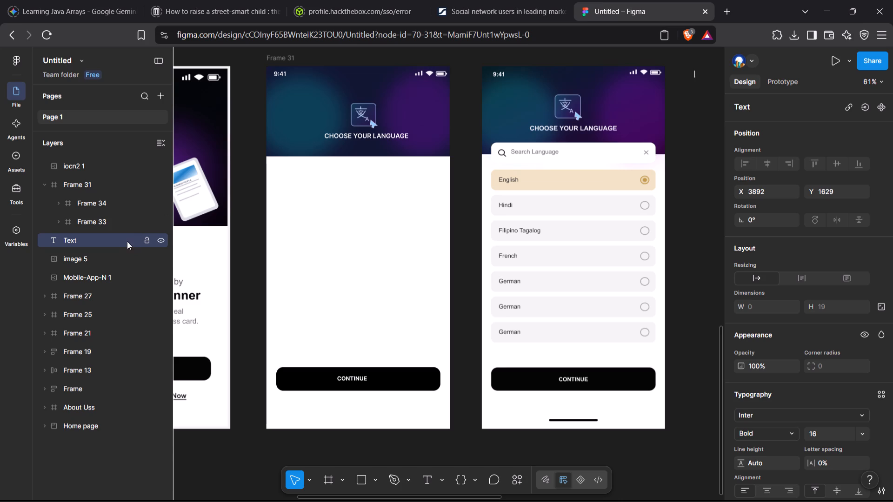
key(Delete)
click(127, 241)
right_click(127, 241)
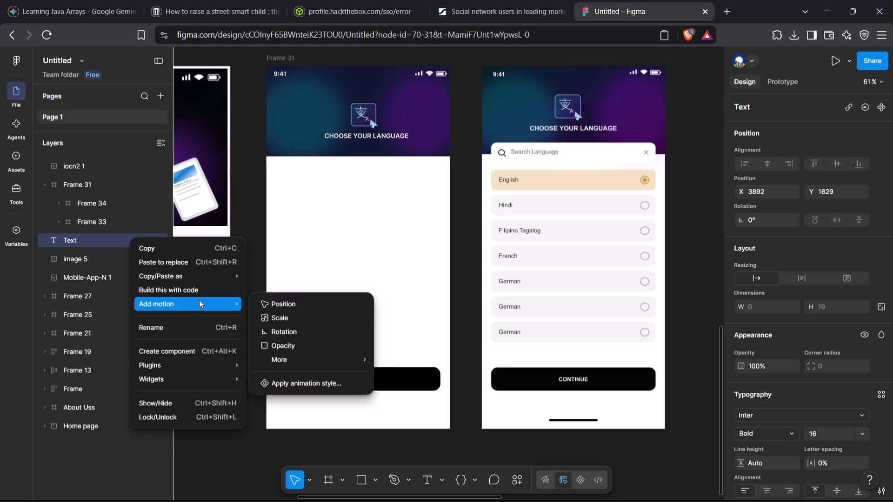
click(210, 446)
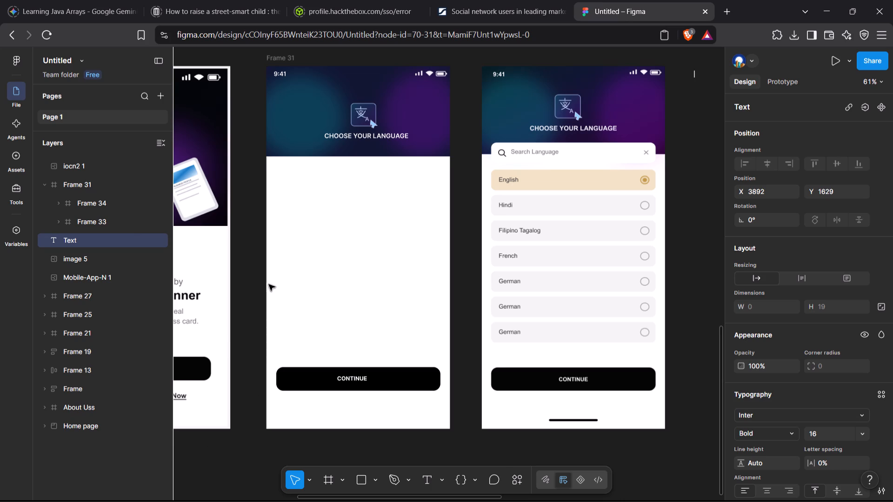
key(Delete)
click(672, 114)
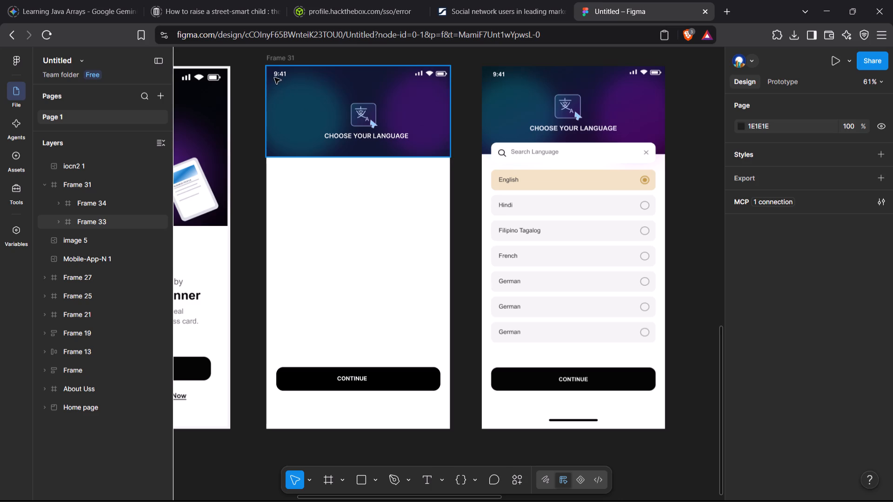
Set the font weight of the 9:41 status bar text inside Frame 33 to Bold.
click(57, 222)
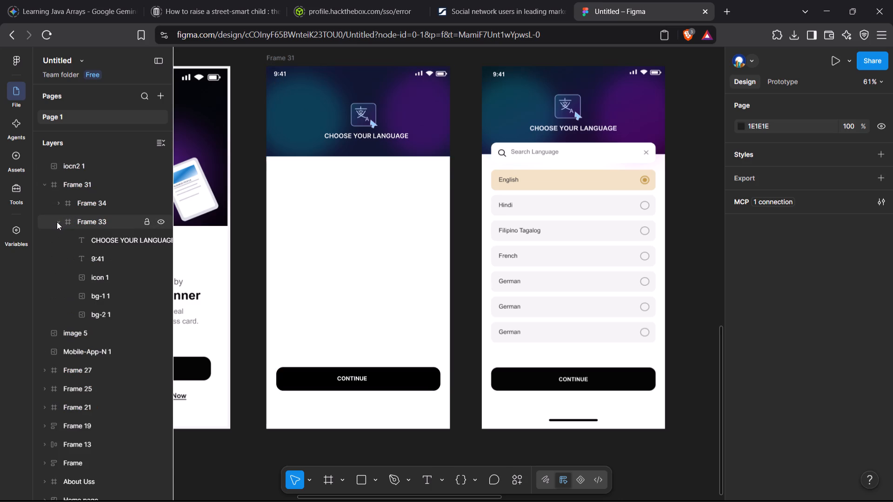
click(109, 262)
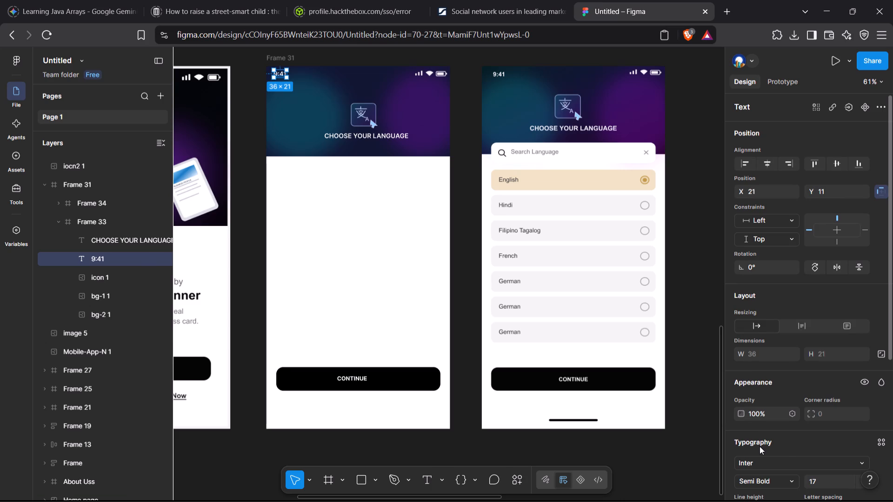
click(793, 479)
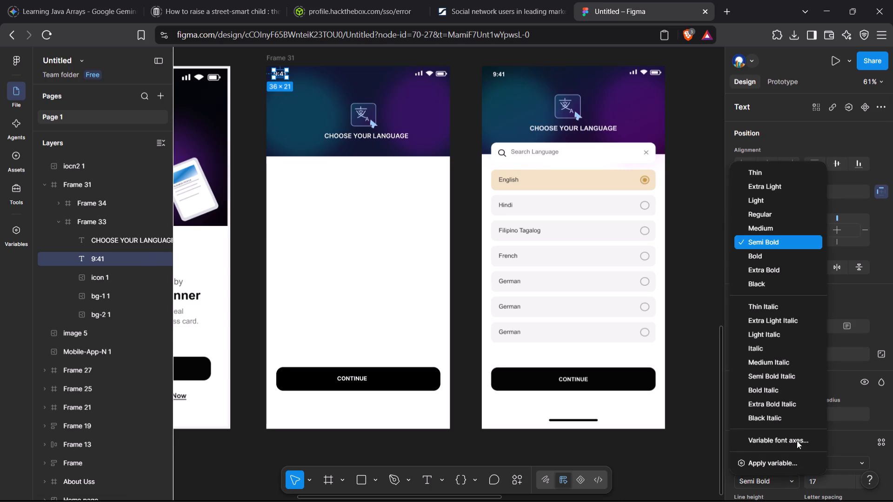
click(798, 252)
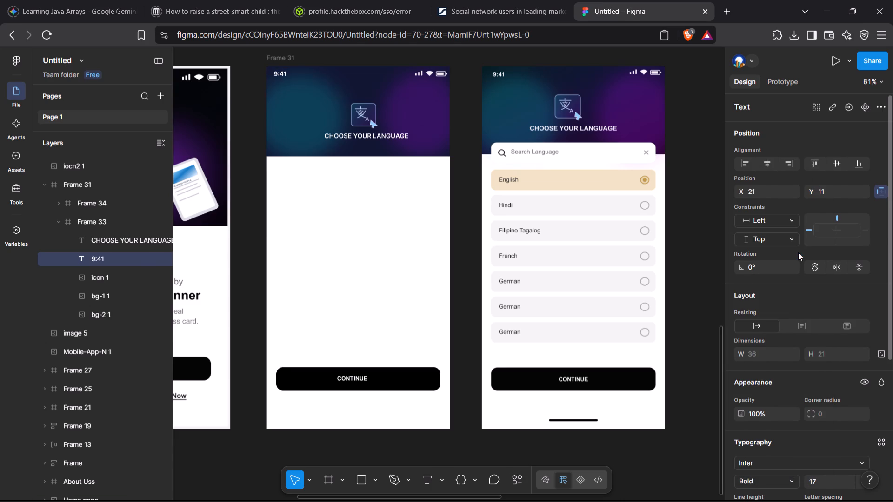
click(708, 247)
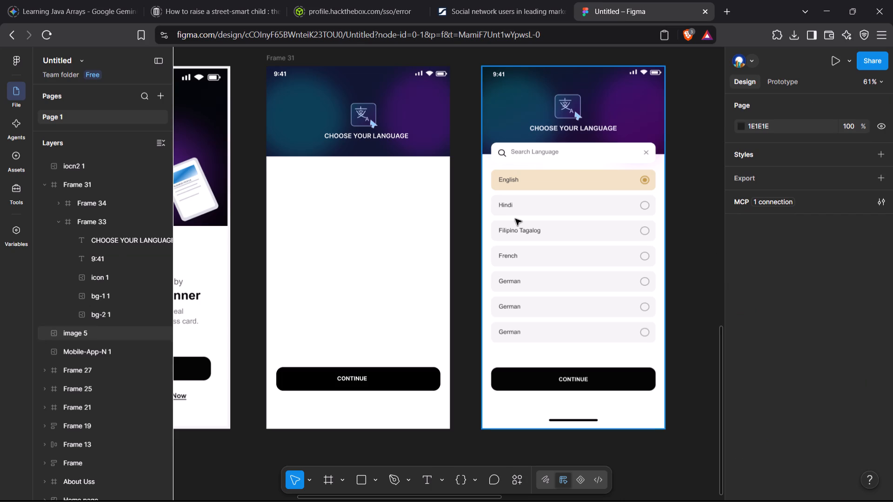
Enlarge the bg-2 1 background image in the Frame 33 header to about 303 × 353.
click(312, 130)
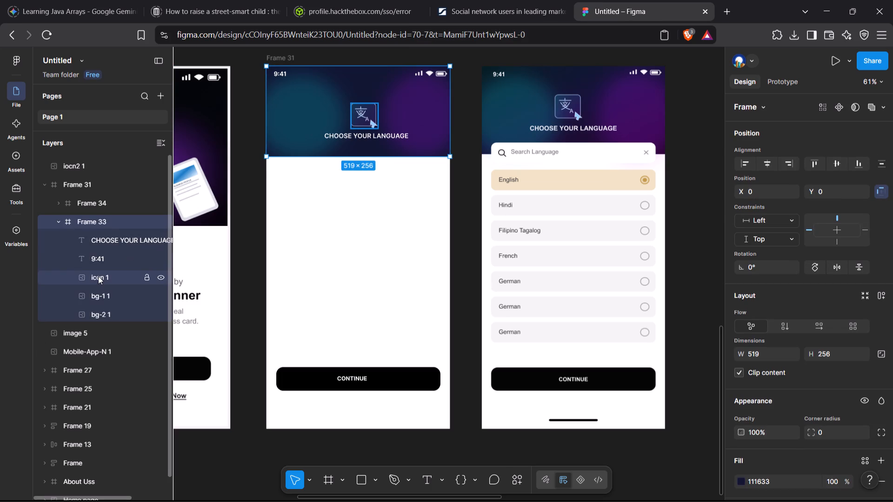
click(103, 313)
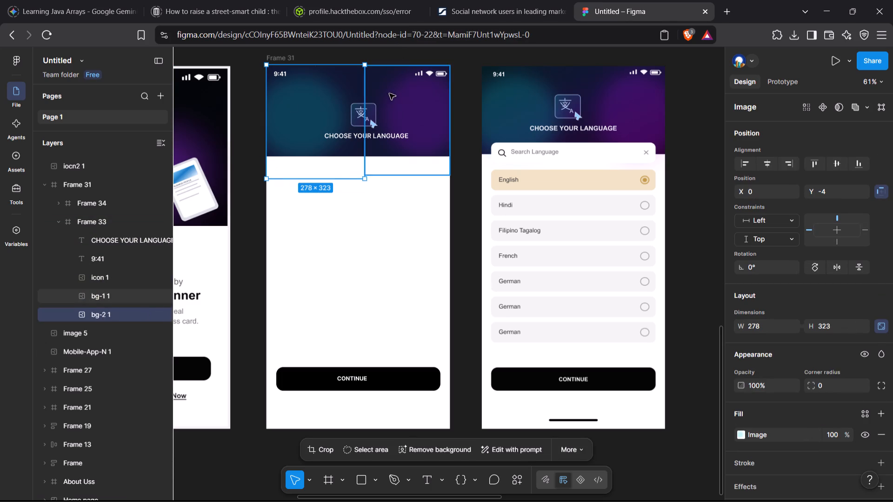
drag(365, 118, 369, 116)
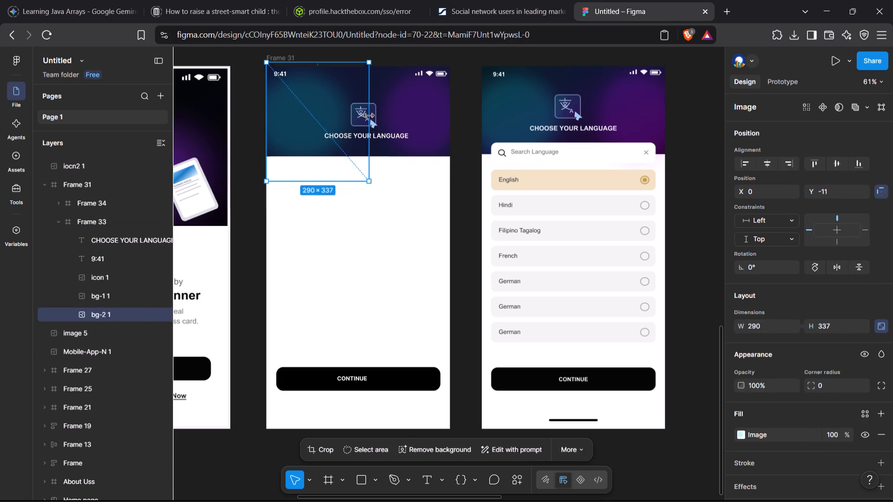
drag(369, 116, 373, 116)
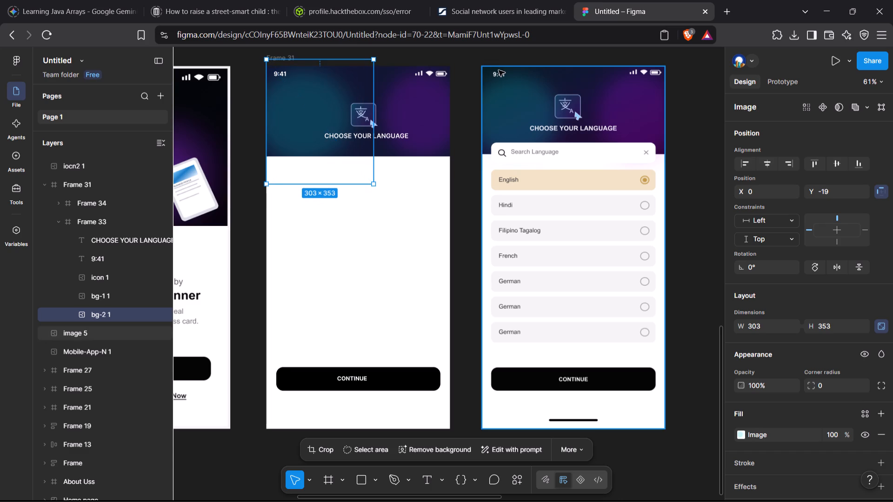
click(462, 107)
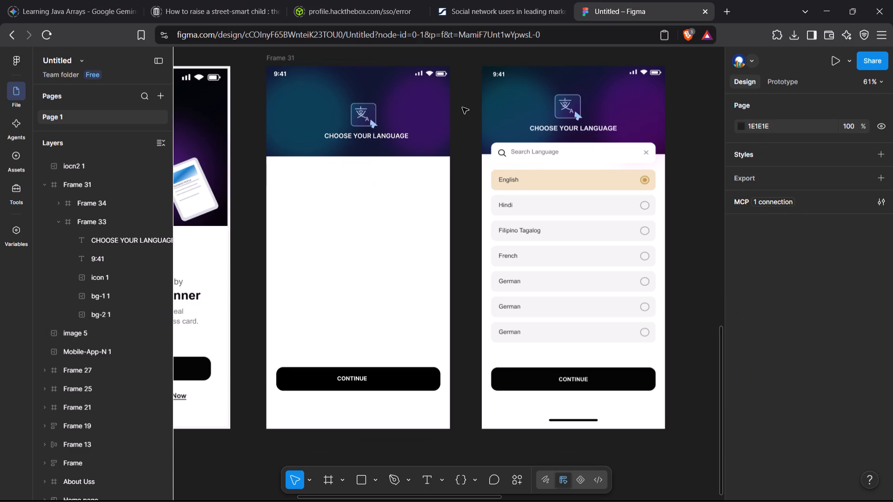
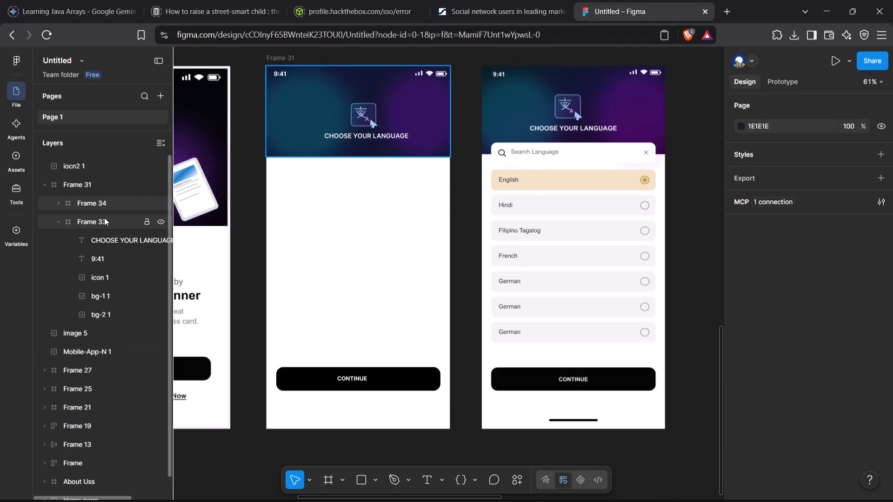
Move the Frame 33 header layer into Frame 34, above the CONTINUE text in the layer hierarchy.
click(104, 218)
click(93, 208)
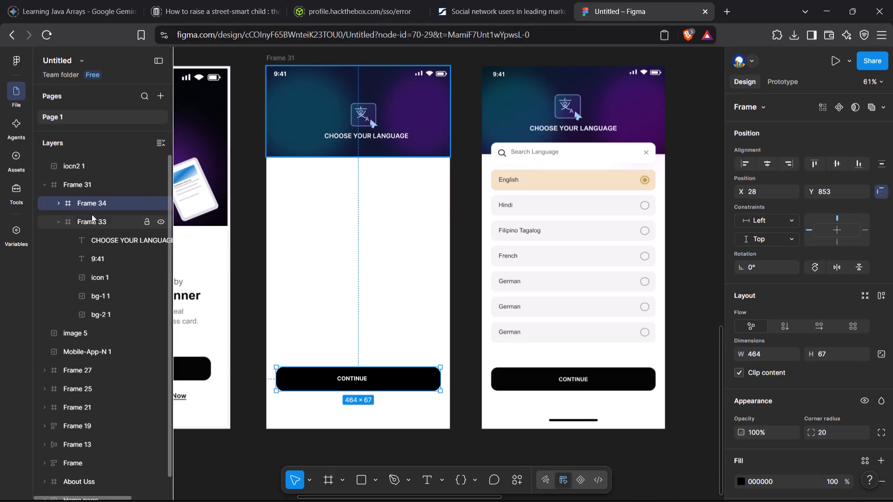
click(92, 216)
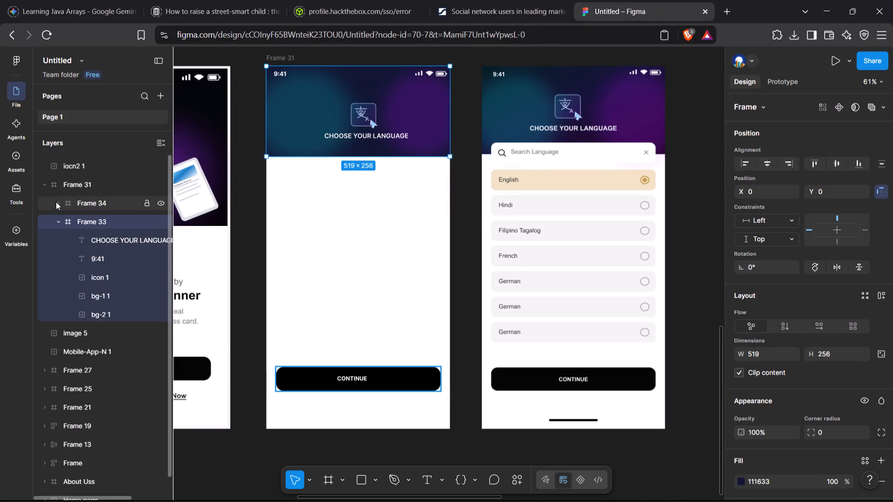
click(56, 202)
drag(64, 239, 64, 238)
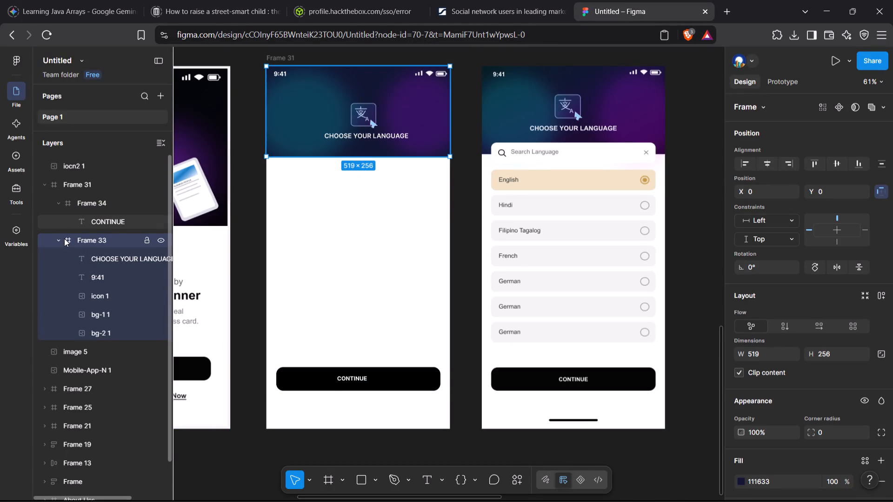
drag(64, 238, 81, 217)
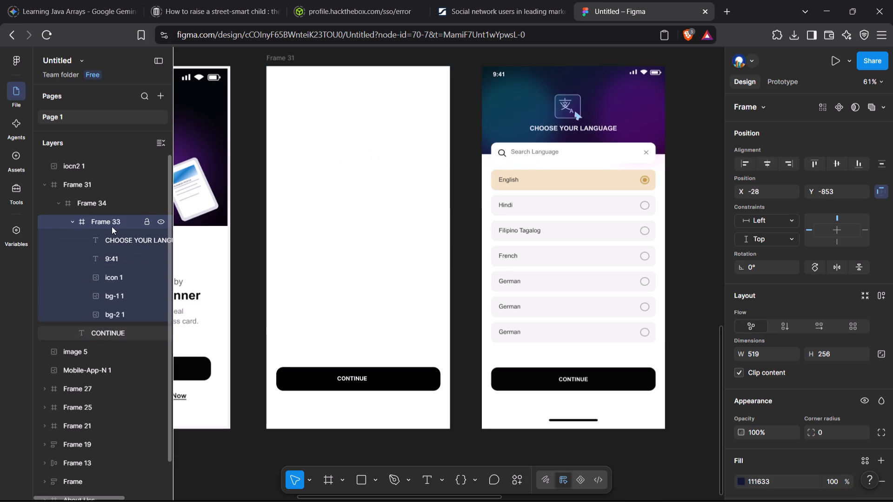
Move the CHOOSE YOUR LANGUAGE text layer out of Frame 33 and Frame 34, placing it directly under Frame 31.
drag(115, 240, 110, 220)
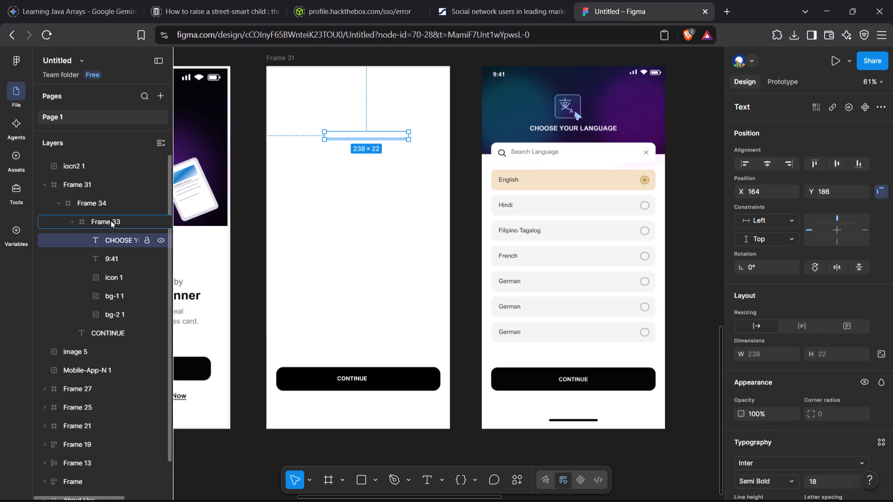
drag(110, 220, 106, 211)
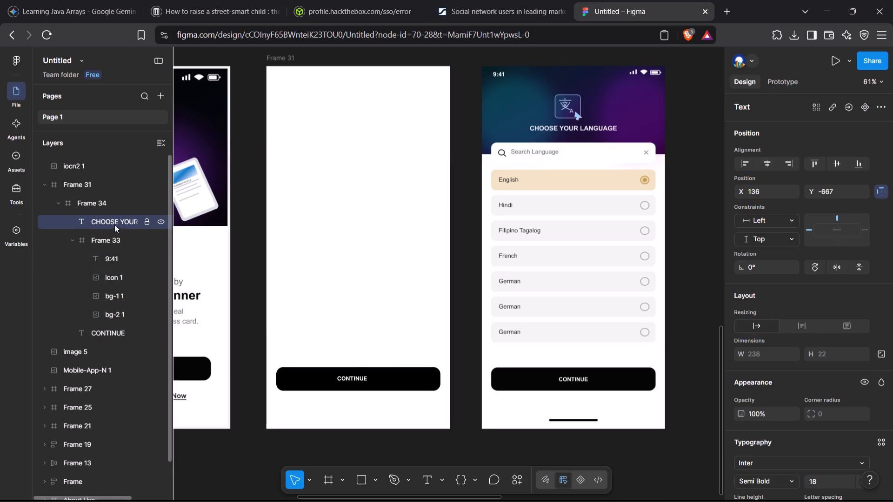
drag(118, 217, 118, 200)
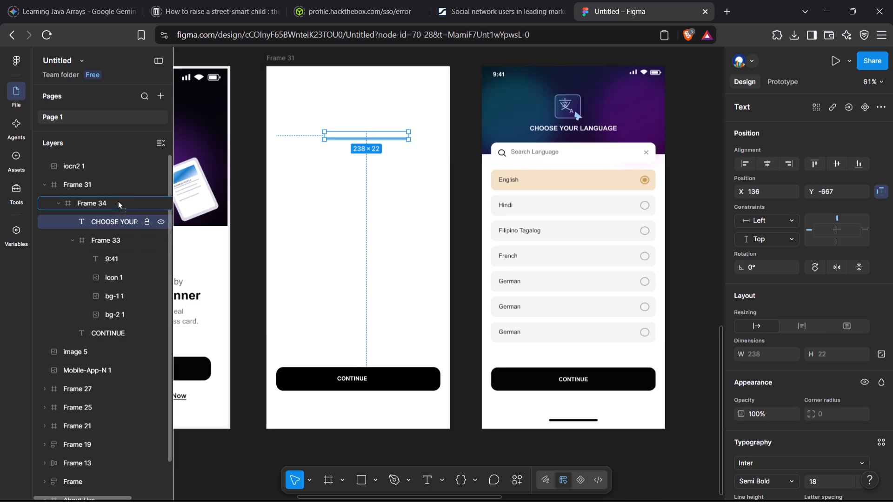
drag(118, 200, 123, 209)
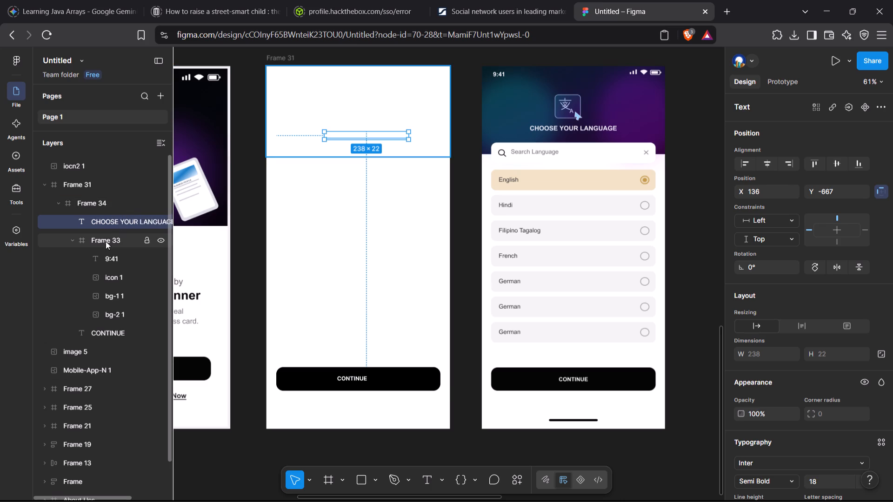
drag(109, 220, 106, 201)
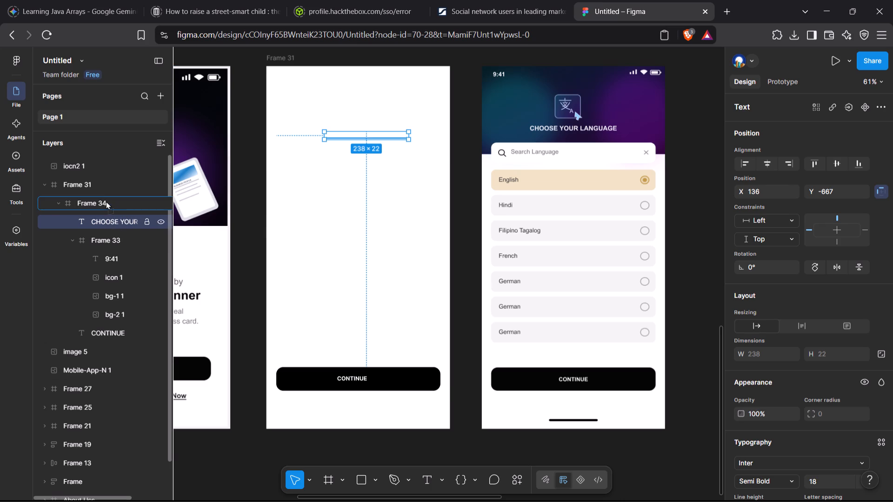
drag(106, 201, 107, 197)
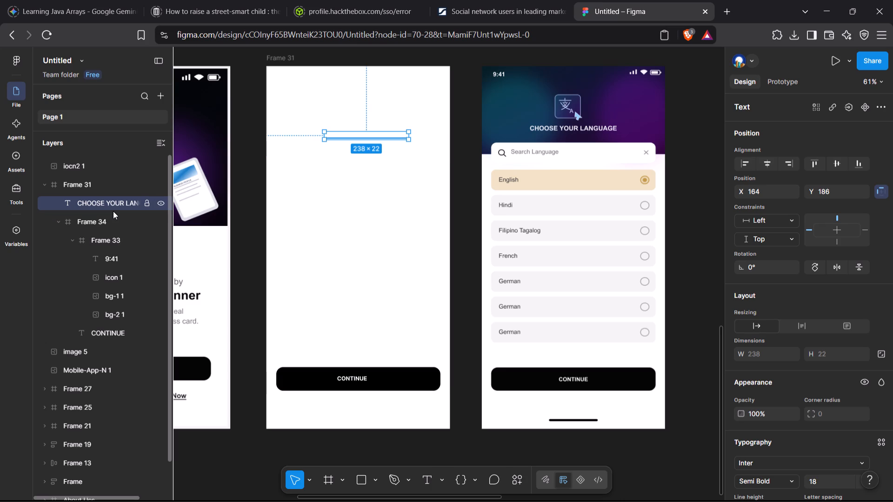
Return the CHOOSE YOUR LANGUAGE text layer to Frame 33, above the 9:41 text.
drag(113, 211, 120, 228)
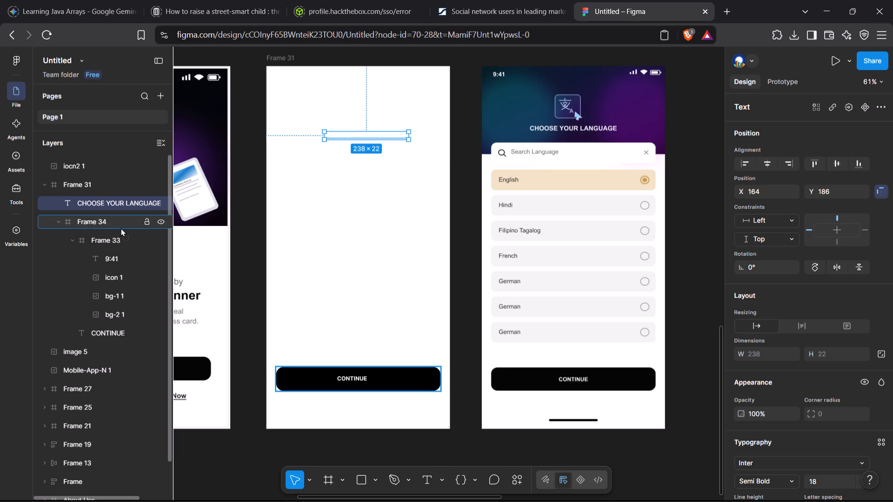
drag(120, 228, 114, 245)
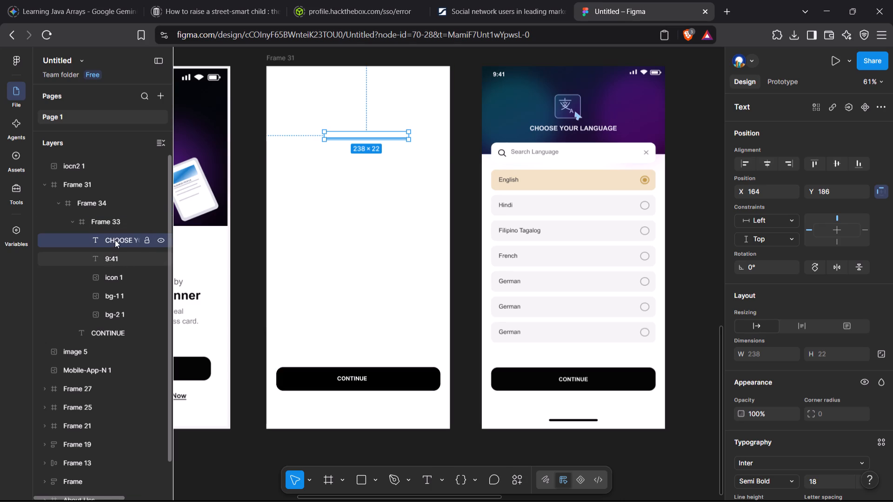
Move Frame 33 out of Frame 34 so it sits directly inside Frame 31, above Frame 34 in the layer order.
click(78, 225)
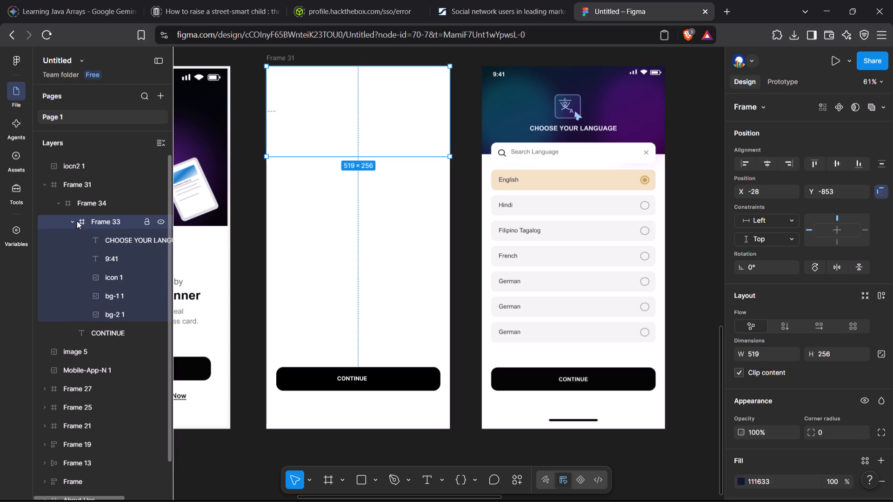
click(77, 221)
drag(71, 219, 62, 198)
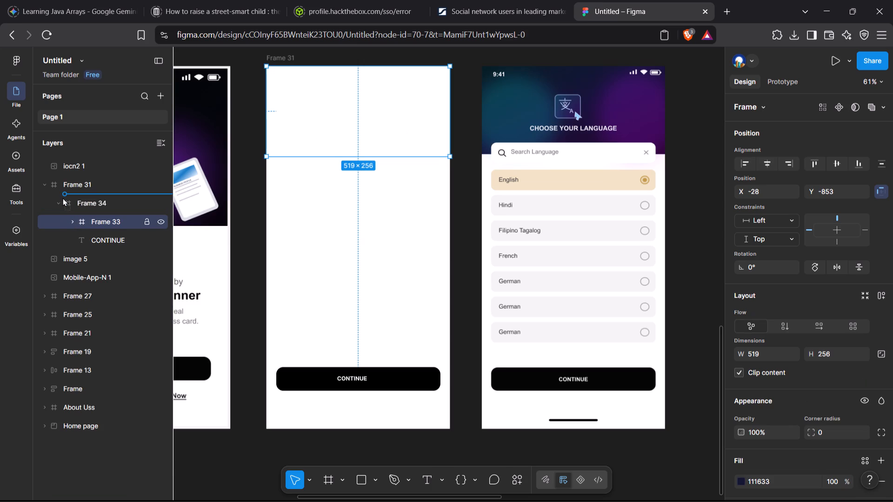
drag(62, 198, 62, 197)
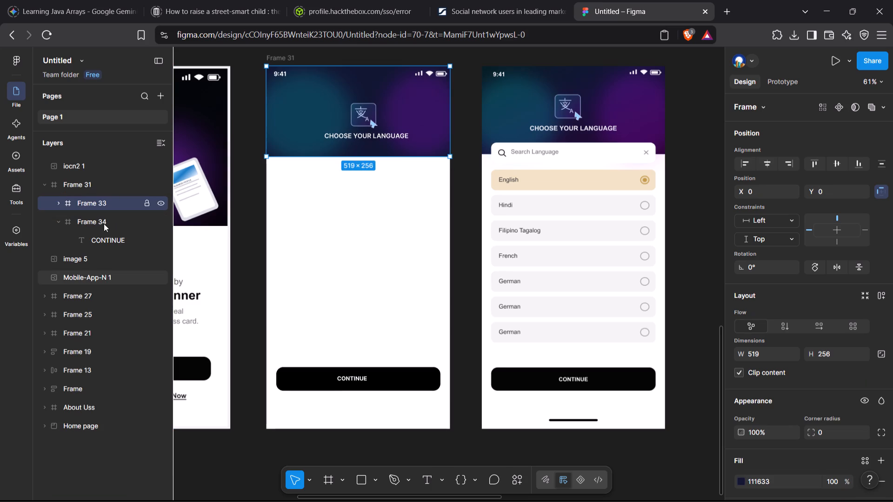
click(56, 220)
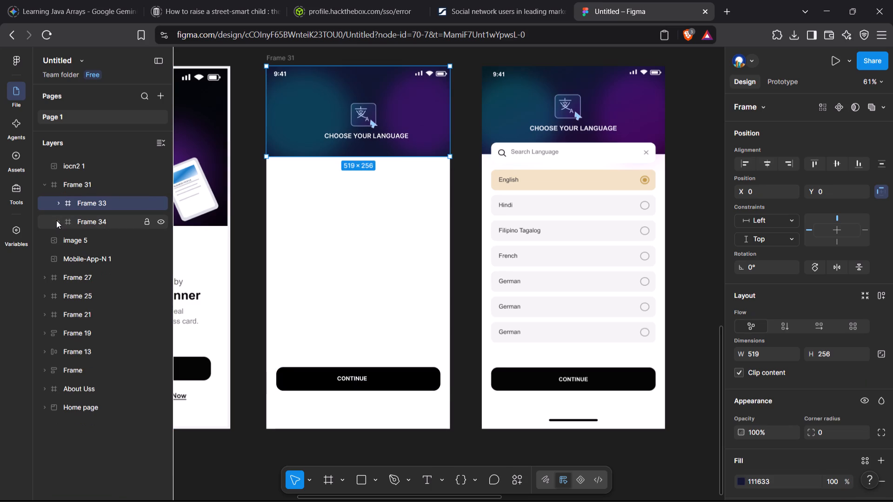
click(56, 220)
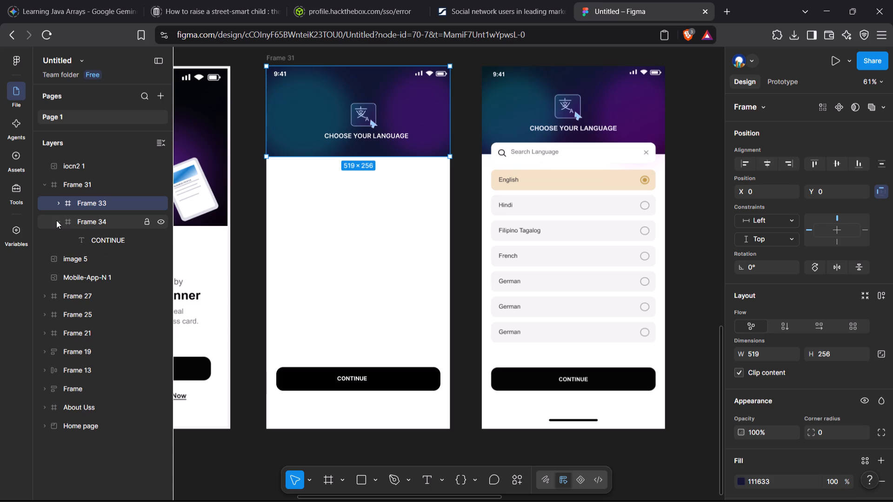
Examine Frame 31 and its nested frames against the neighbouring screens and the reference language-selection image.
click(244, 263)
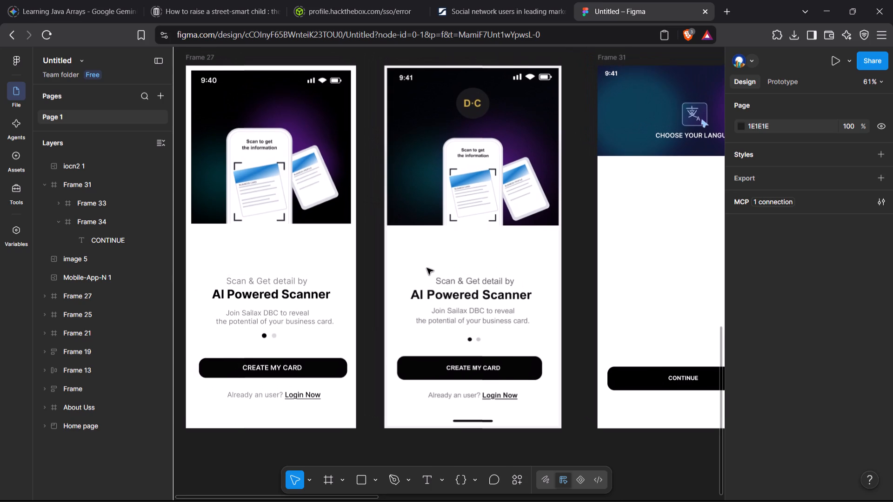
scroll(427, 268, left, 5)
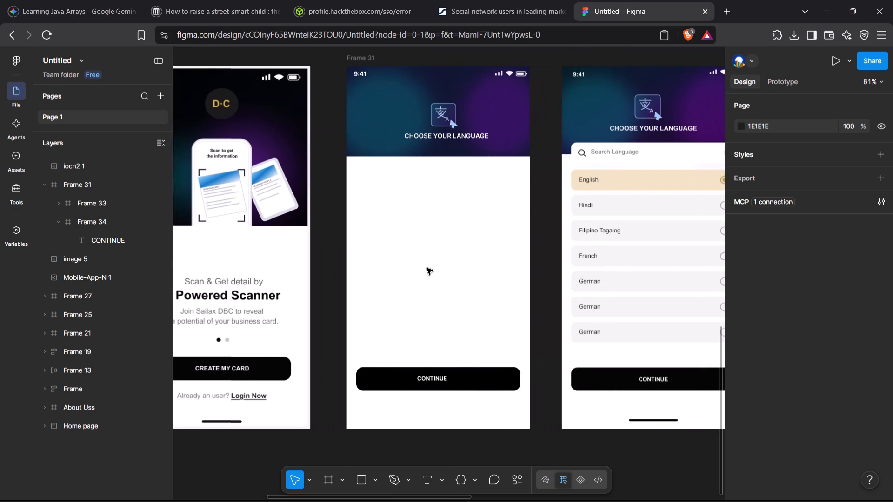
scroll(427, 268, left, 3)
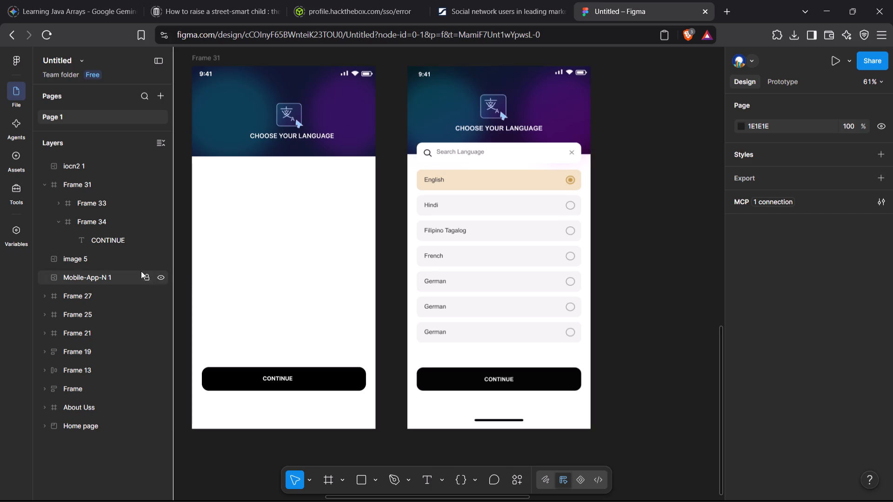
click(57, 188)
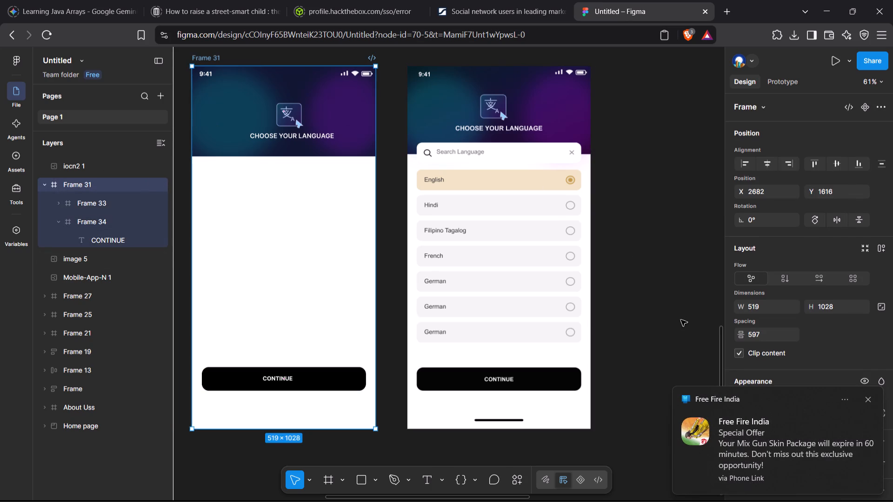
click(870, 400)
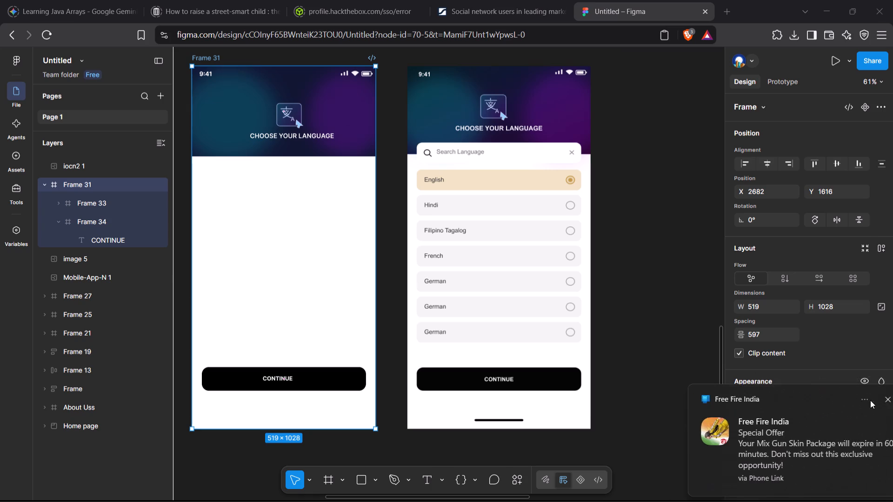
click(489, 101)
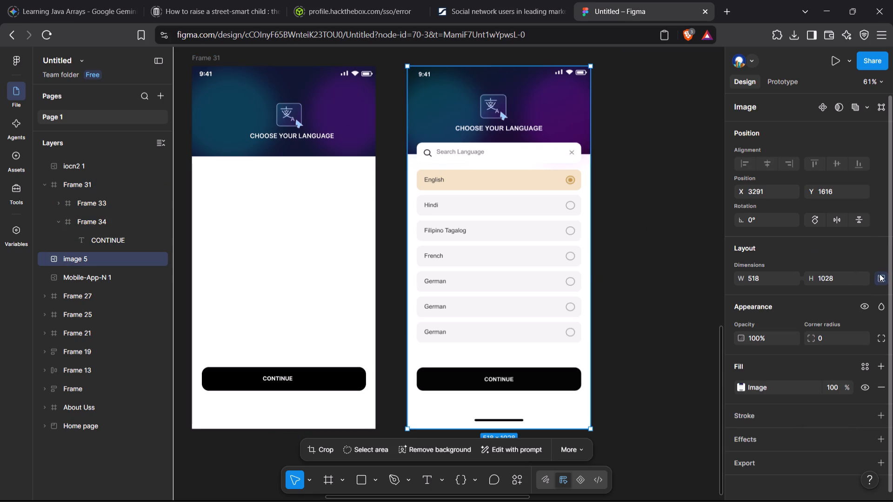
triple_click(234, 239)
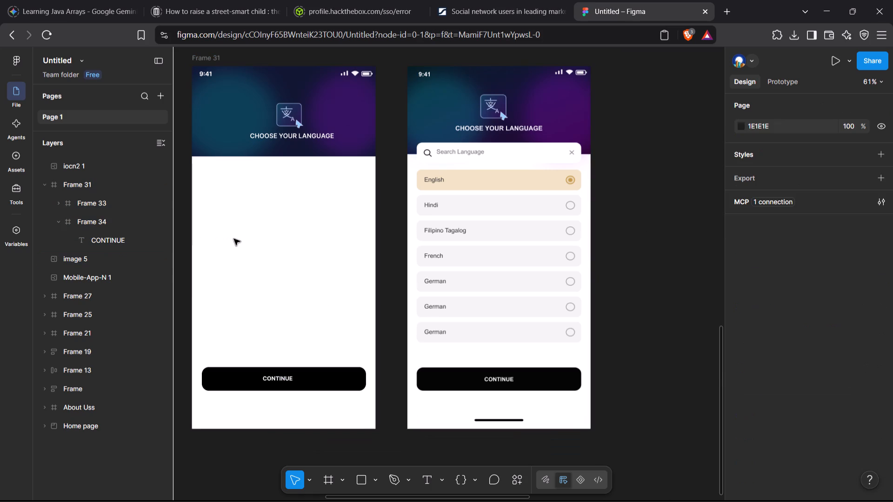
triple_click(234, 239)
triple_click(234, 239)
click(100, 186)
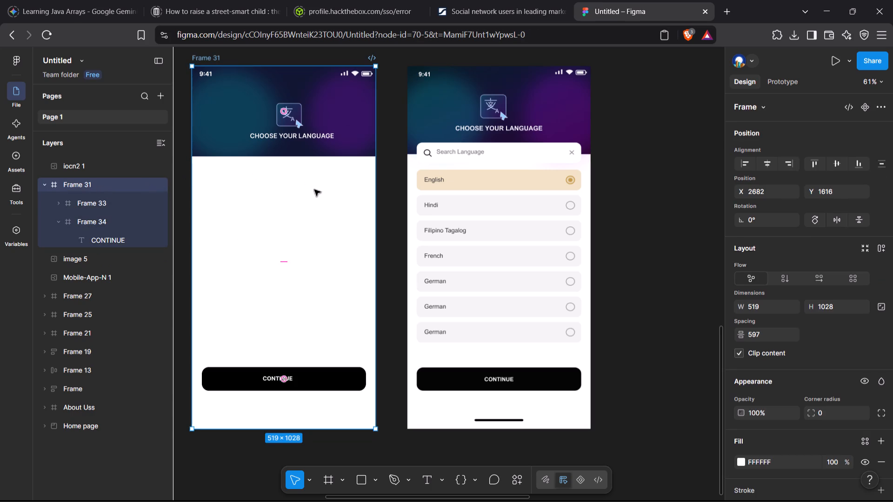
click(77, 216)
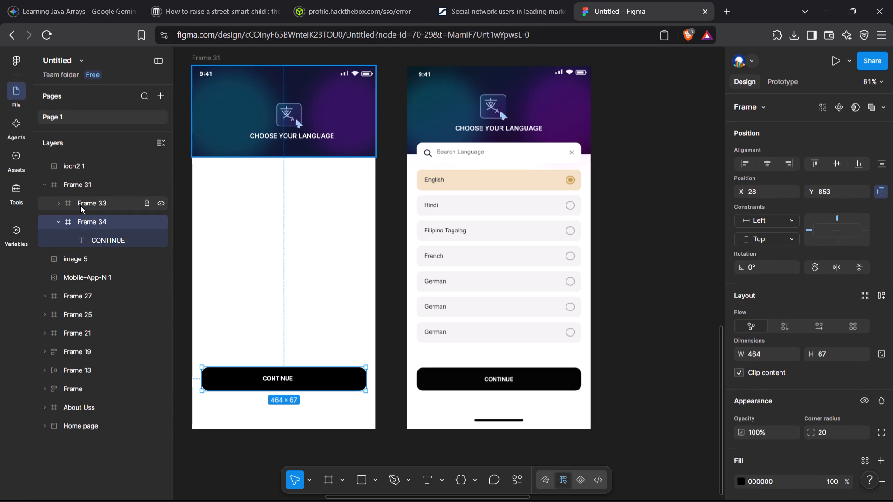
click(81, 187)
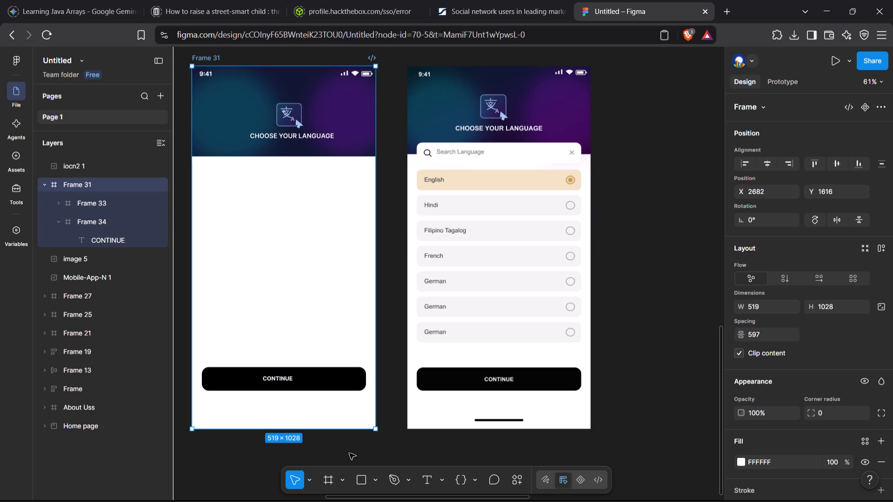
Draw a frame about 464 × 59 over the Search Language bar of the reference language-selection image.
click(325, 481)
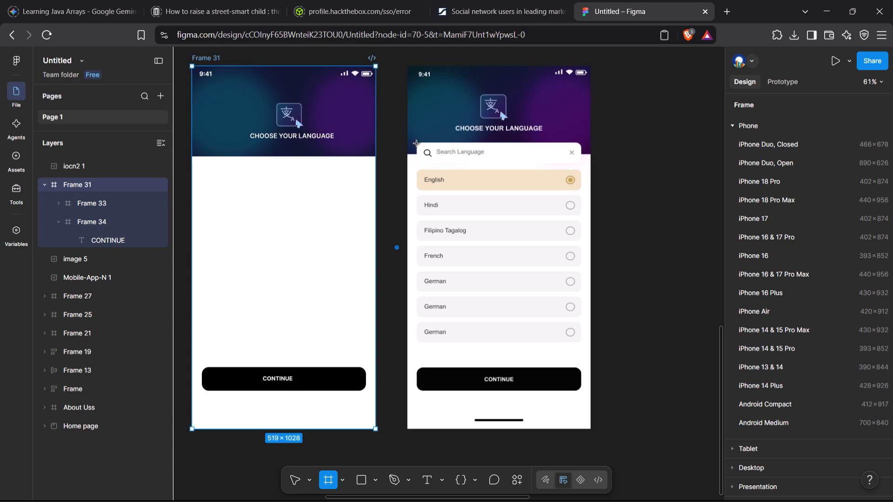
drag(417, 144, 570, 148)
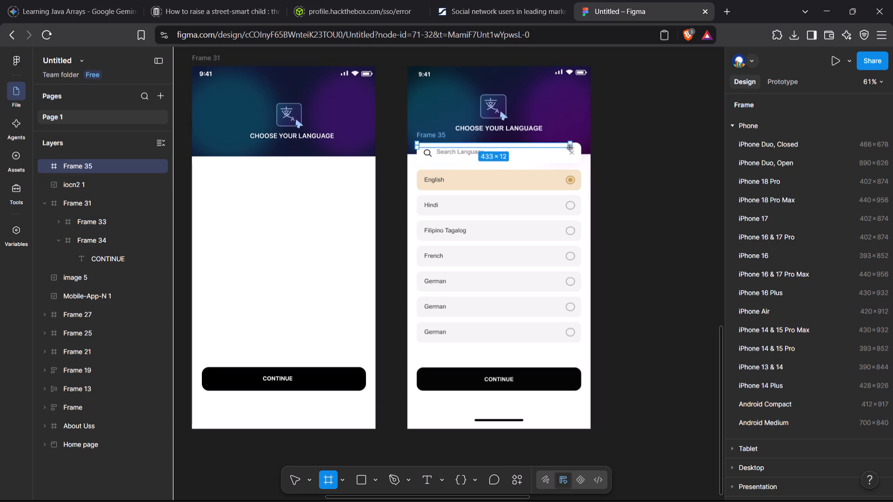
drag(570, 148, 579, 159)
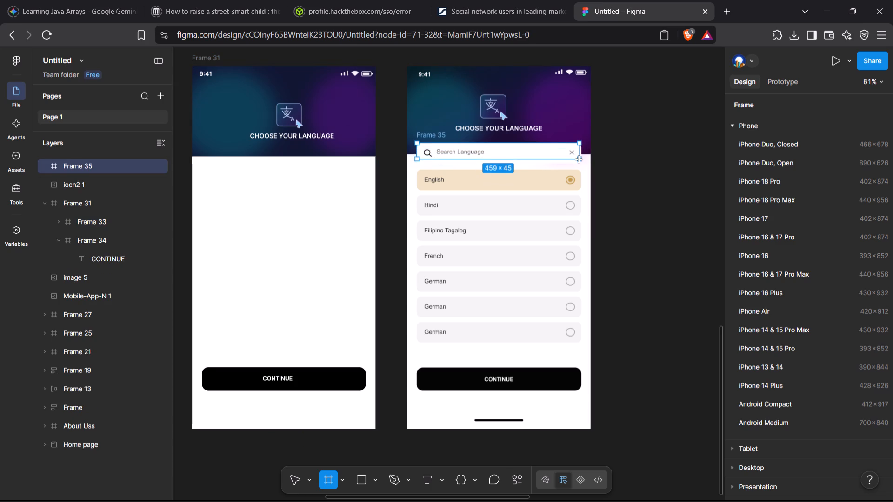
drag(579, 159, 581, 161)
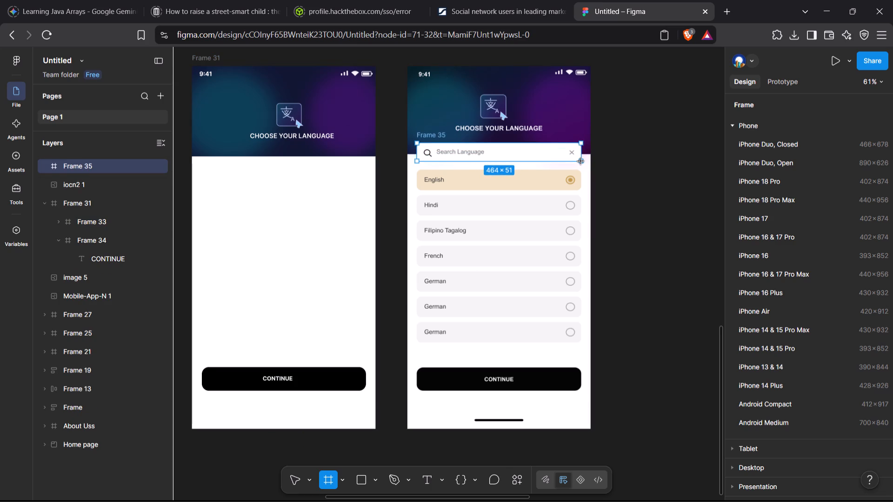
drag(581, 161, 581, 161)
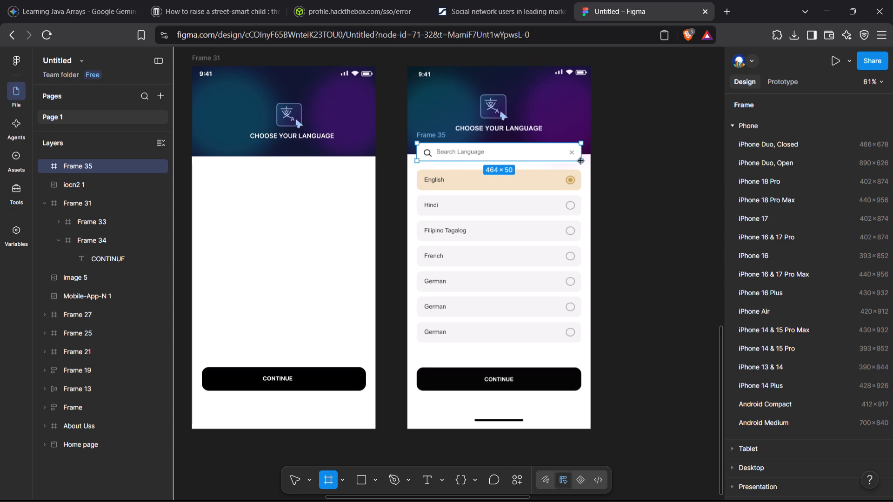
drag(581, 161, 586, 179)
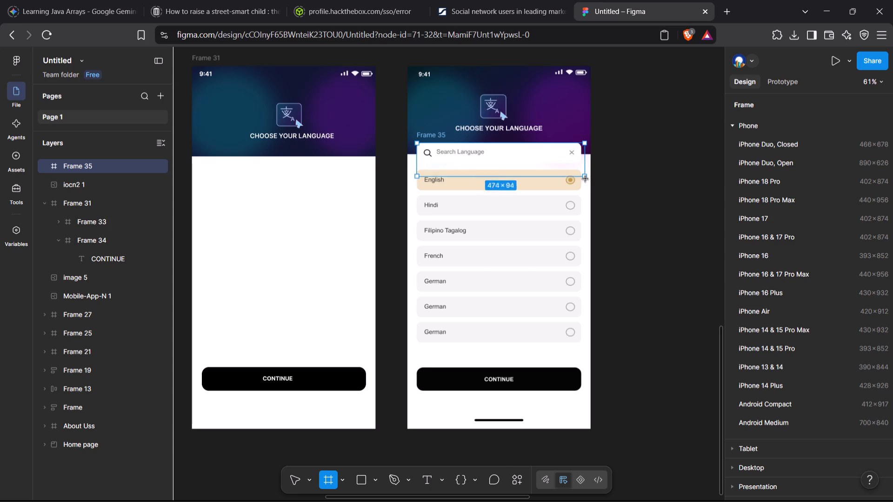
drag(586, 179, 578, 165)
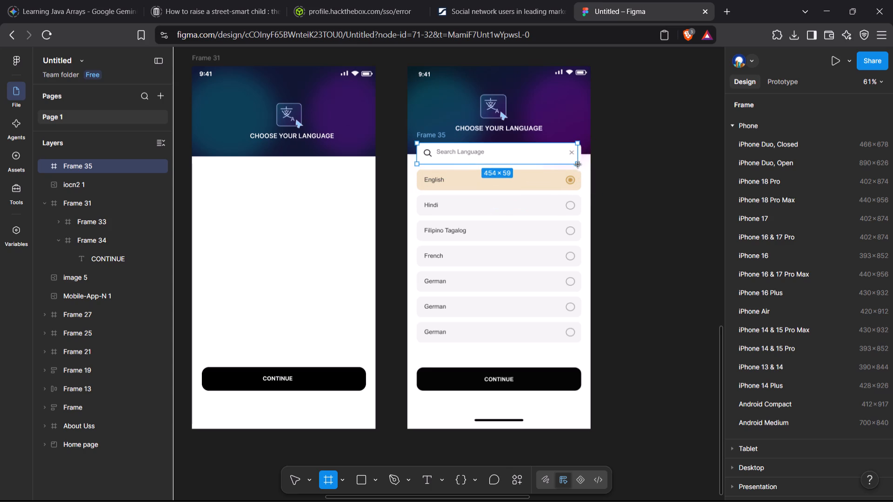
drag(578, 165, 580, 165)
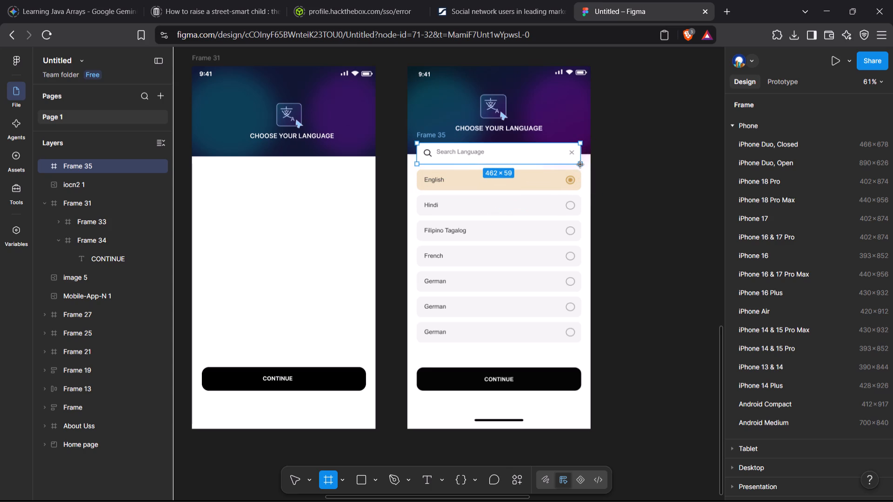
drag(580, 165, 580, 165)
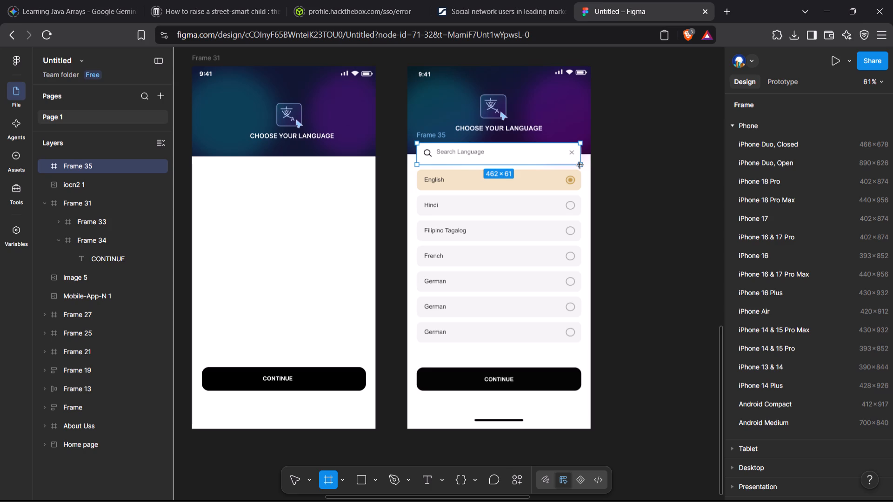
drag(580, 165, 581, 167)
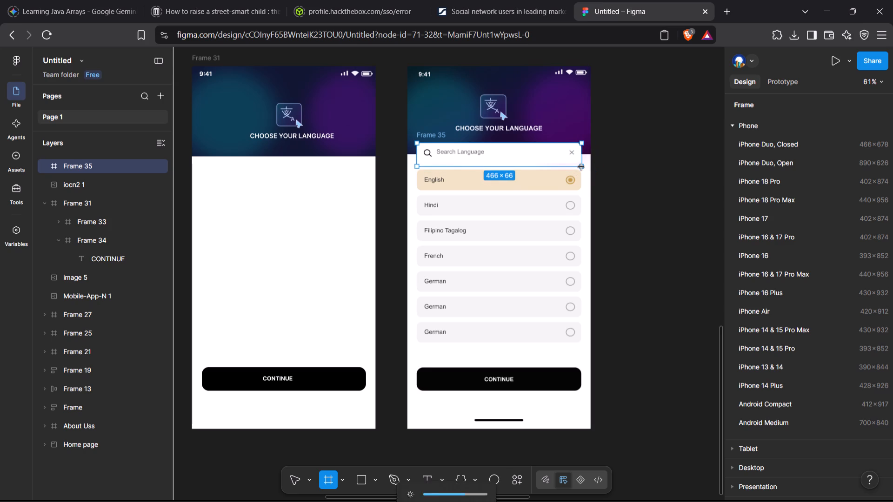
drag(581, 167, 580, 167)
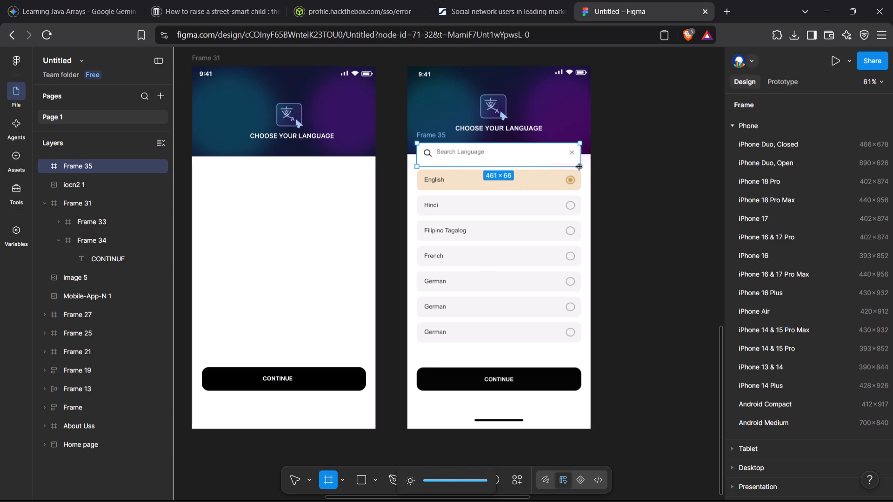
drag(580, 167, 581, 166)
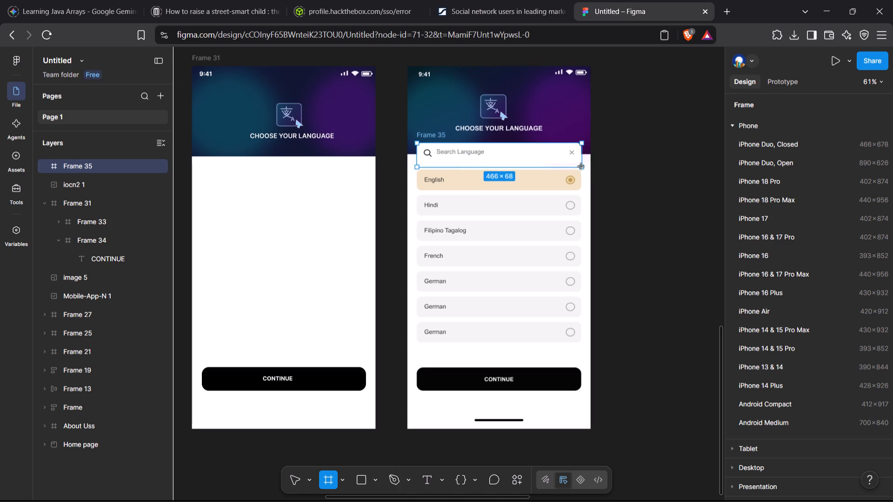
drag(581, 166, 581, 164)
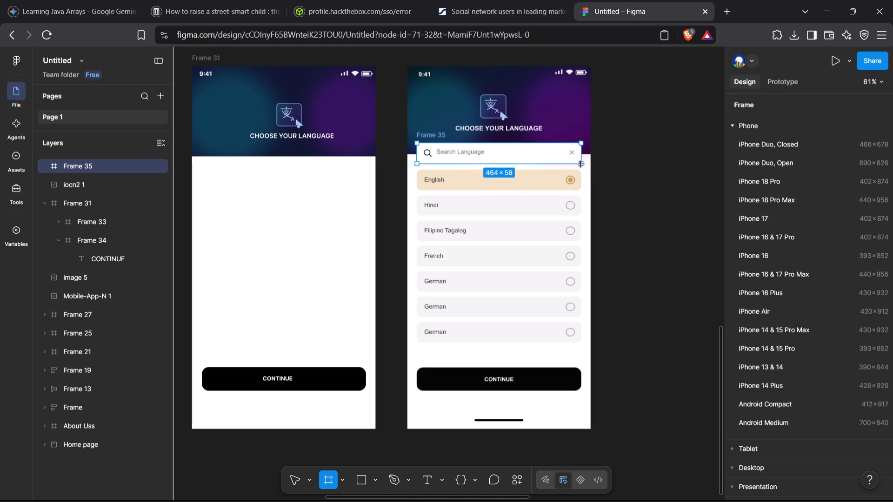
drag(581, 164, 581, 165)
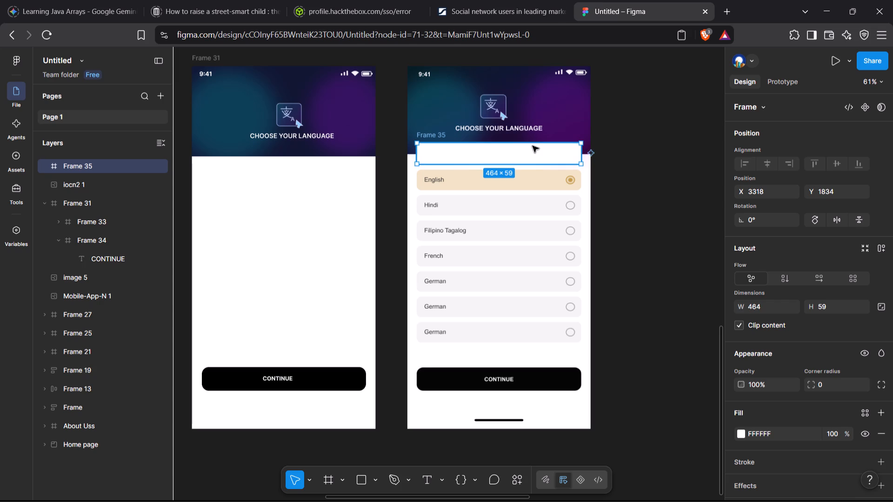
Move the new search bar frame into Frame 33, horizontally centred at X 28, Y 226, overlapping the header's lower edge.
drag(531, 148, 315, 153)
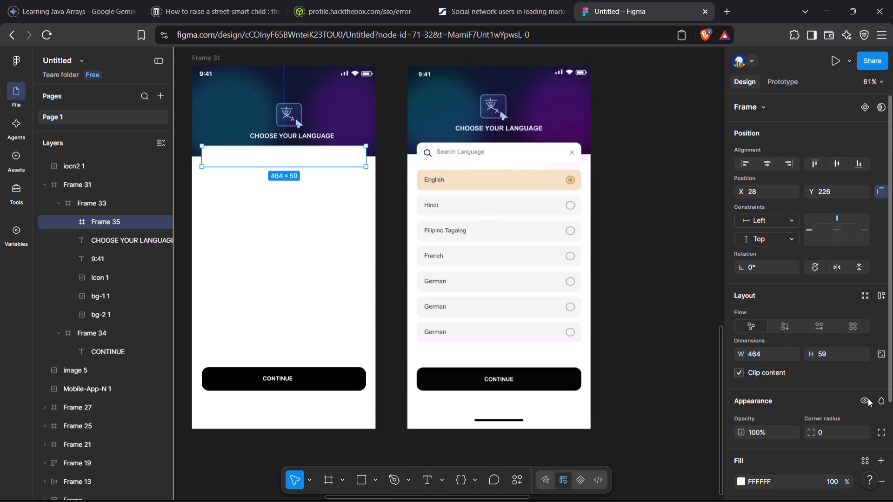
Set the search bar frame's corner radius to 20.
click(835, 431)
text(20)
key(Return)
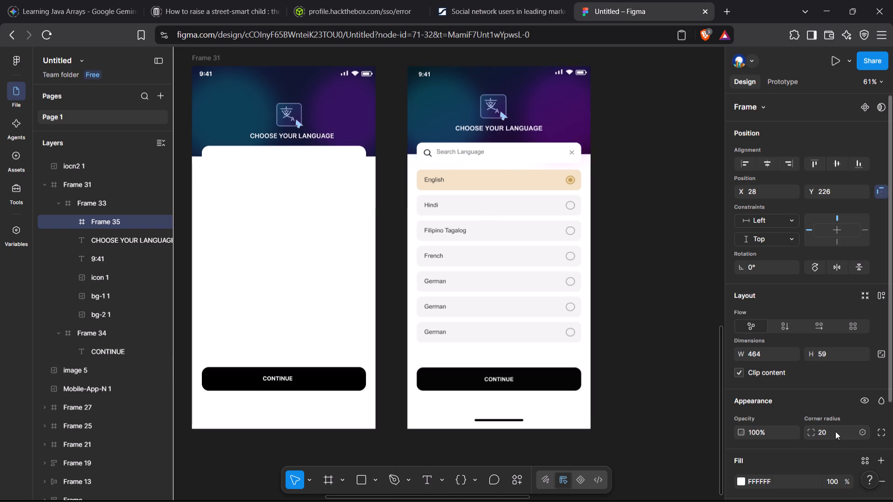
click(717, 363)
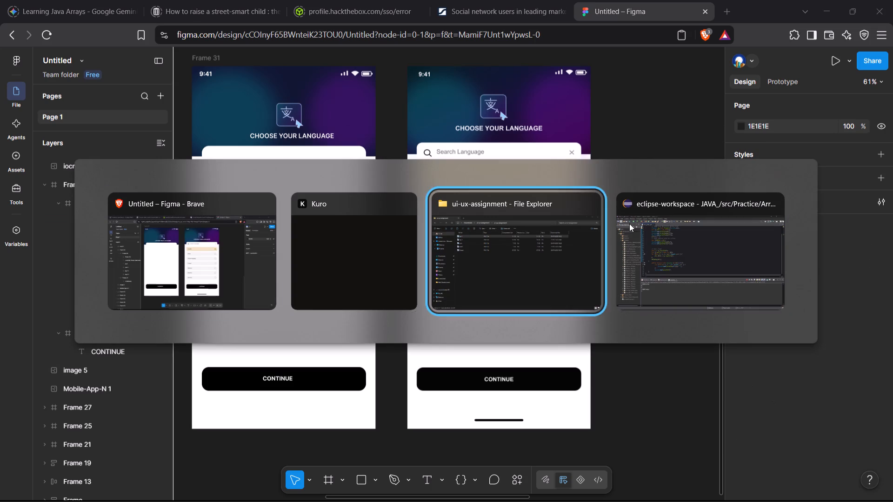
Switch to the ui-ux-assignment File Explorer window, close it and return to the Figma canvas.
click(880, 13)
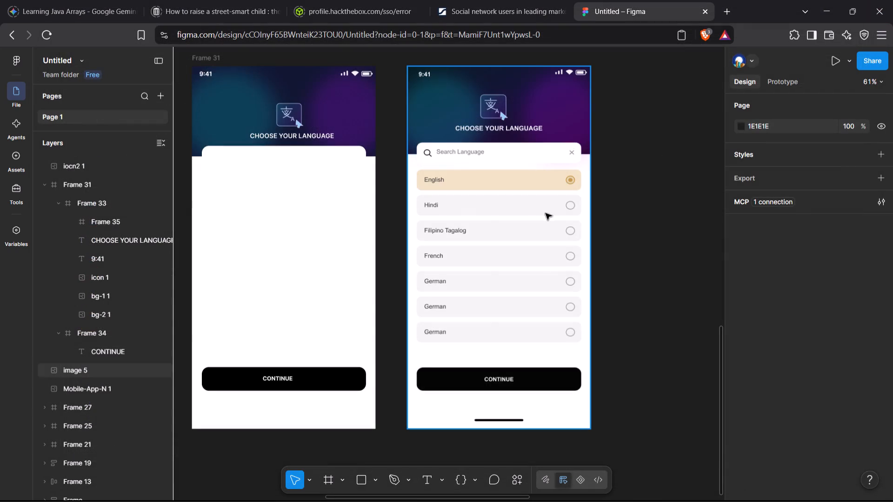
click(664, 245)
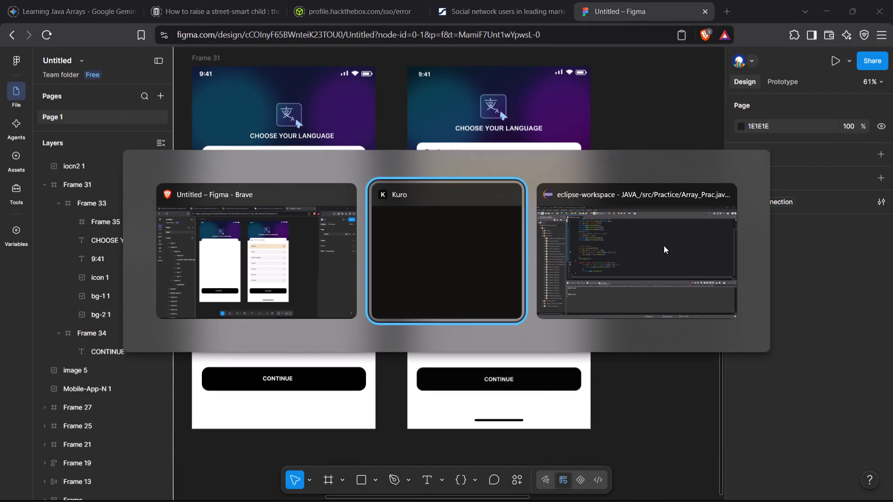